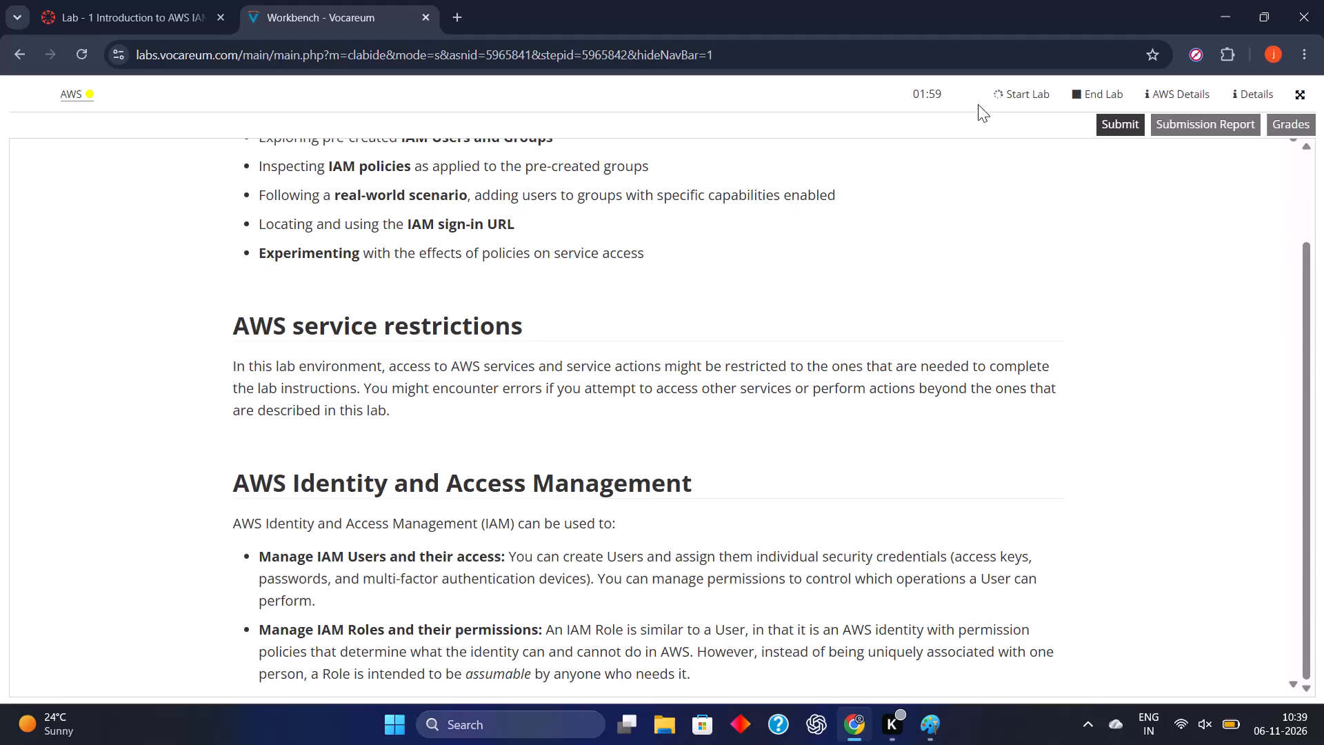
End the current AWS lab session, agreeing to the deletion of its resources and data.
click(1106, 86)
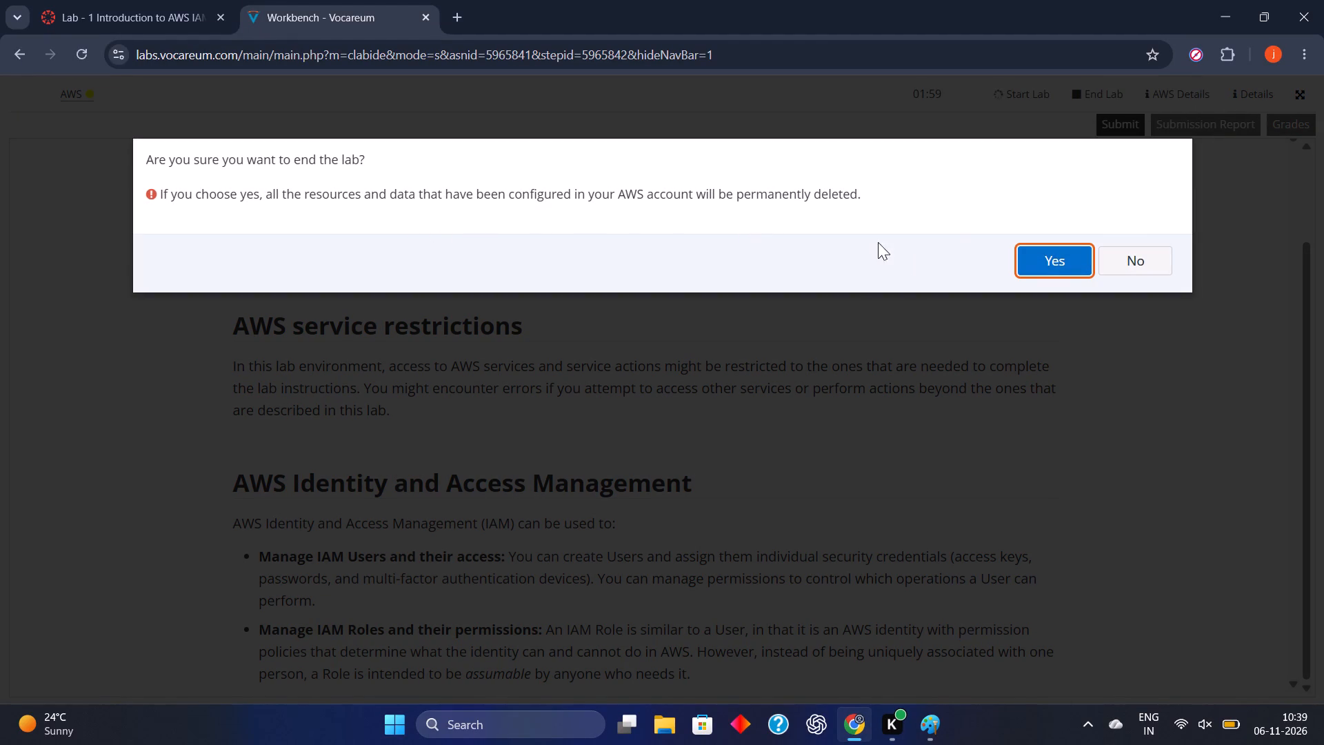
click(1033, 257)
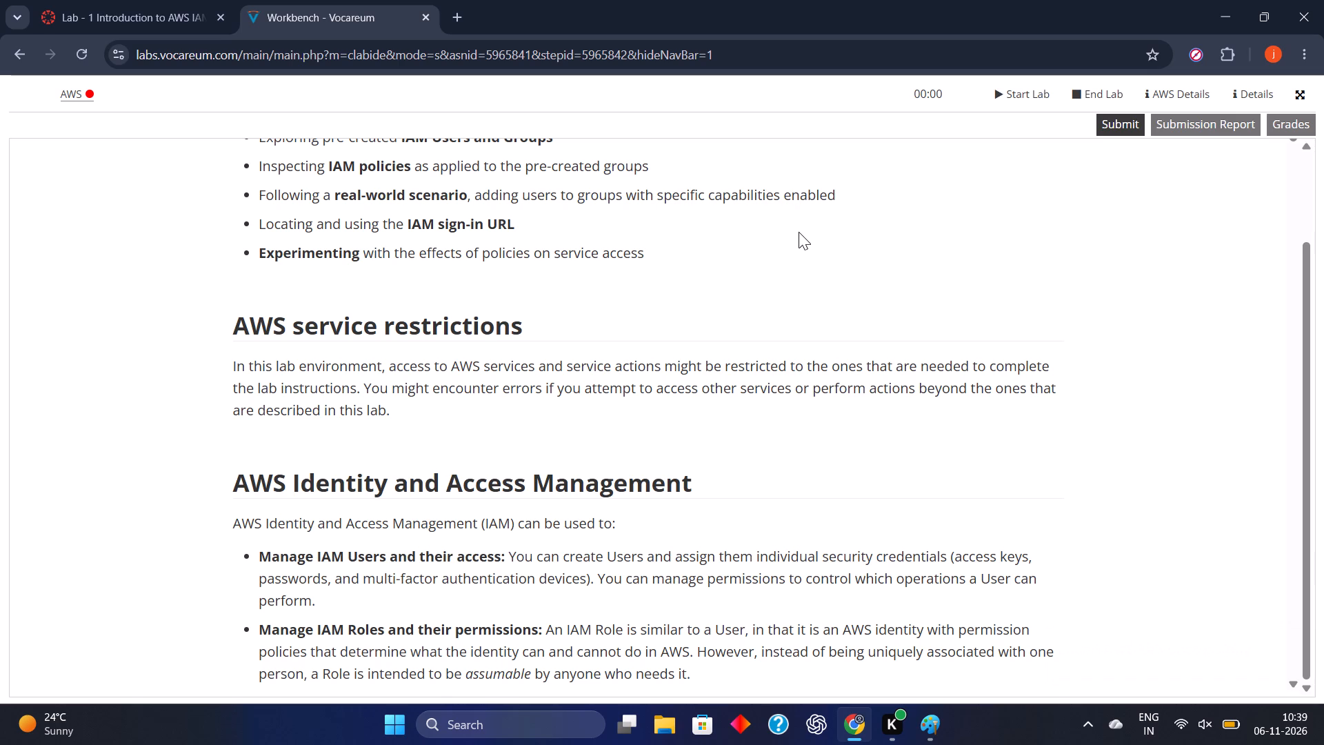
Try to start the AWS lab again.
click(996, 98)
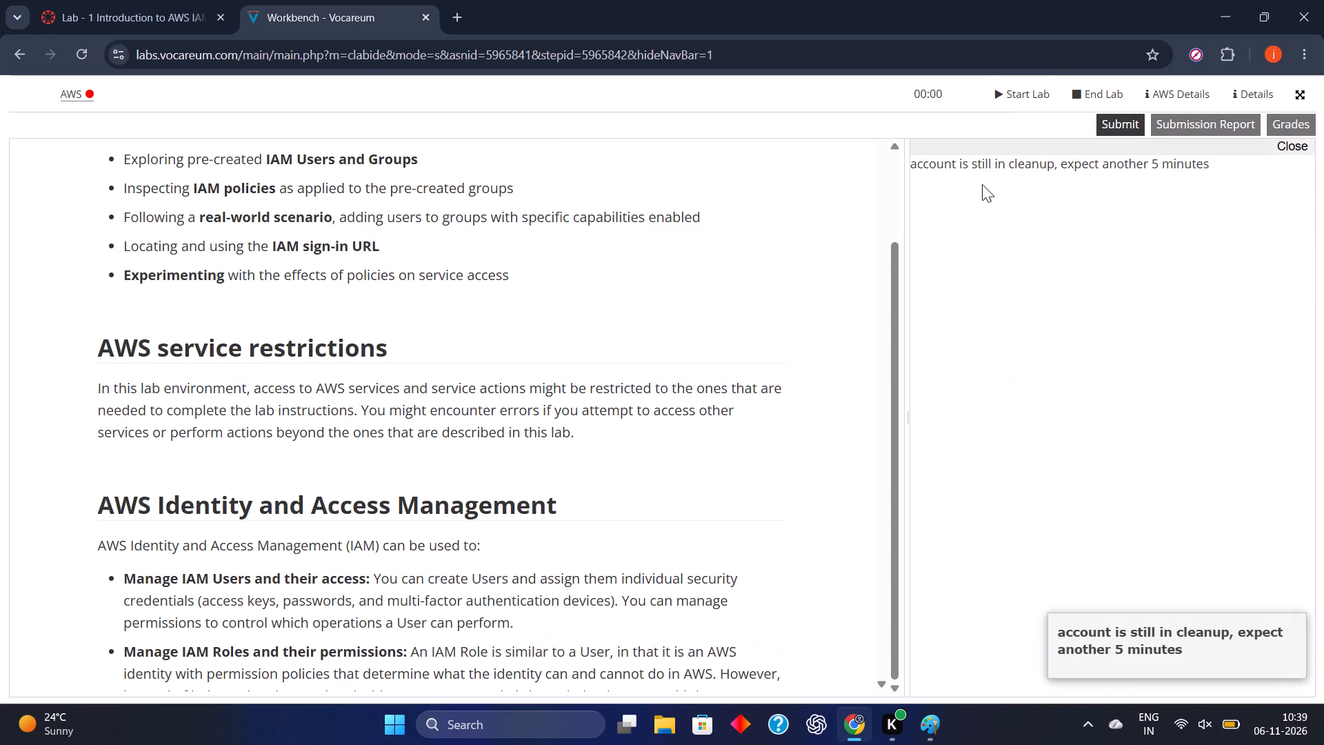
scroll(987, 241, up, 1)
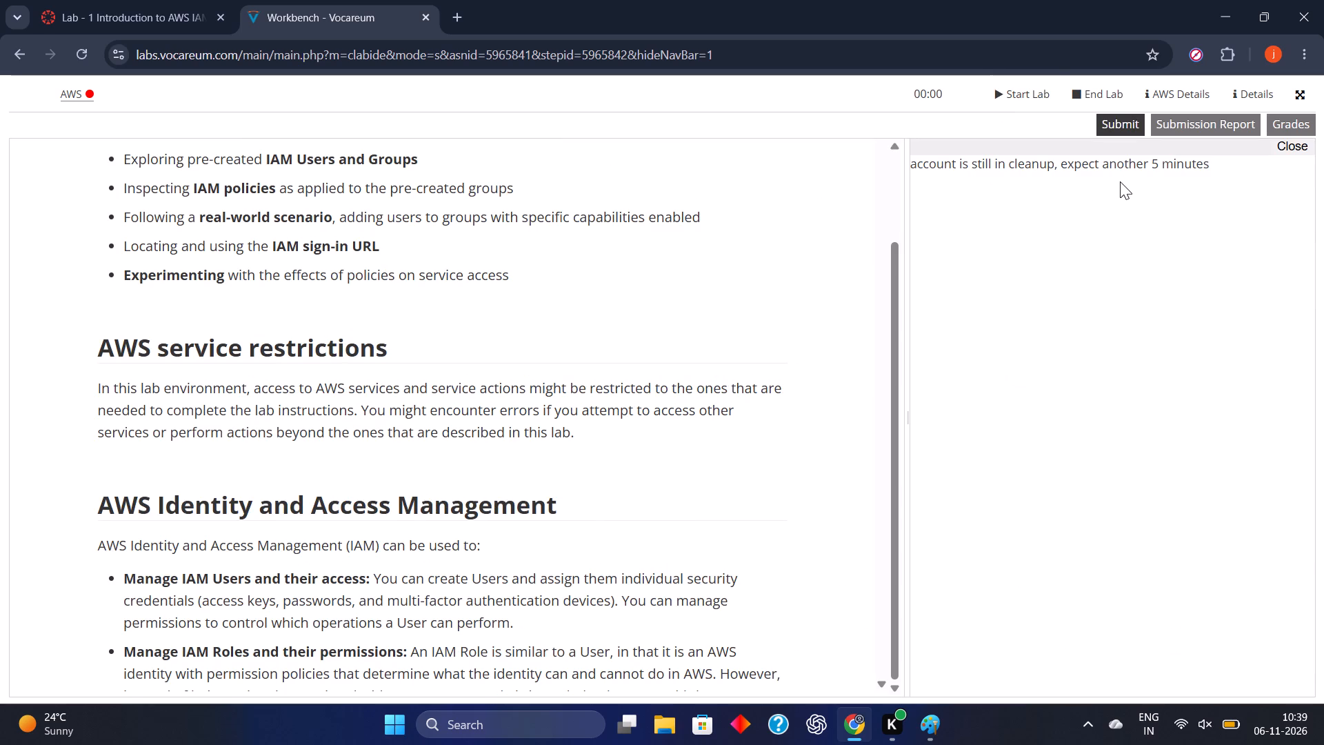
scroll(1120, 198, up, 1)
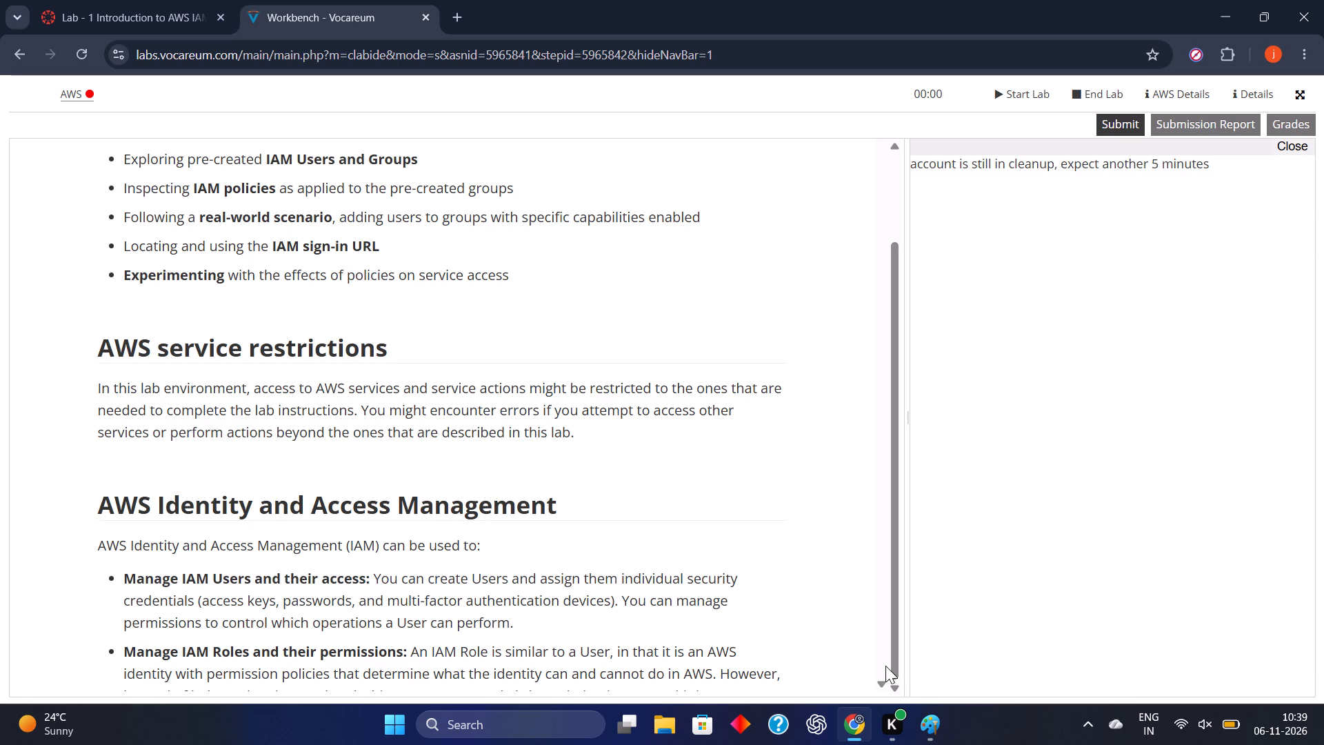
Switch to the Paint drawing and deepen the black shading over the face's chin, cheek and mouth area with soft brush strokes.
click(914, 722)
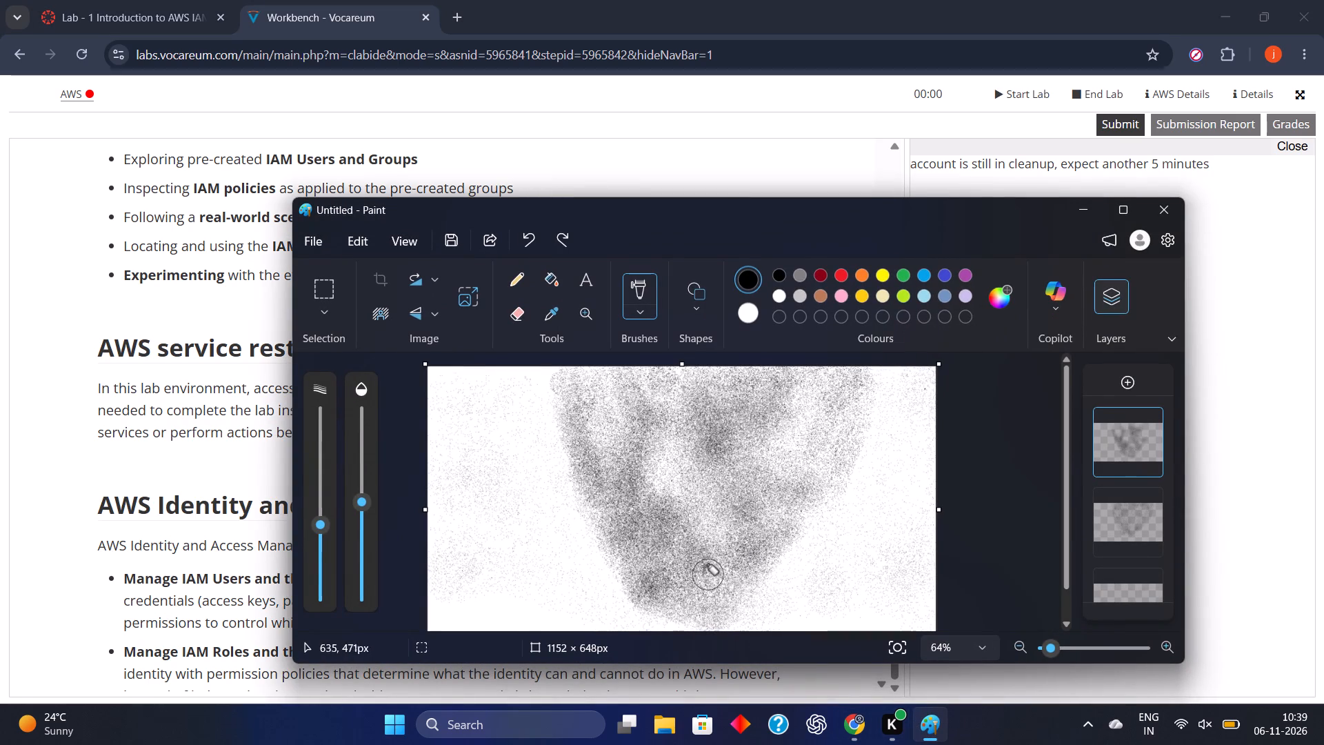
drag(737, 602, 806, 521)
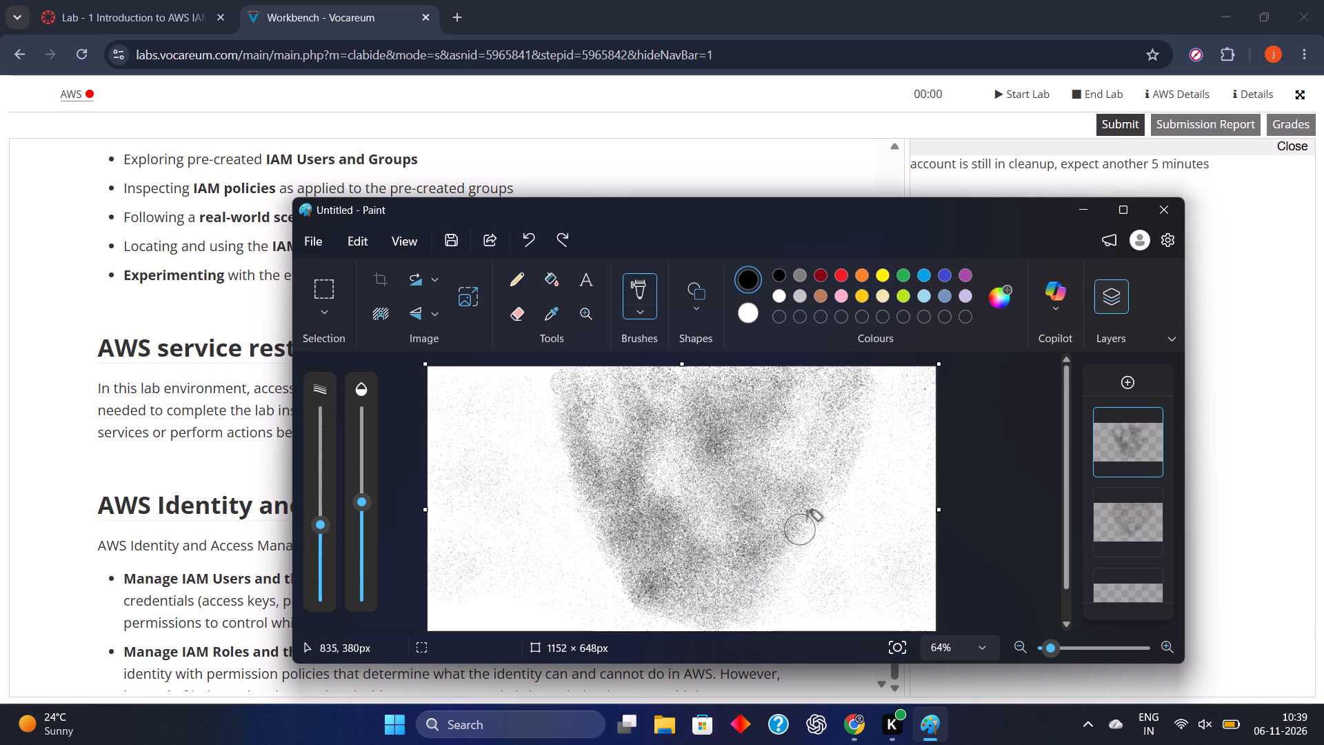
drag(806, 521, 772, 527)
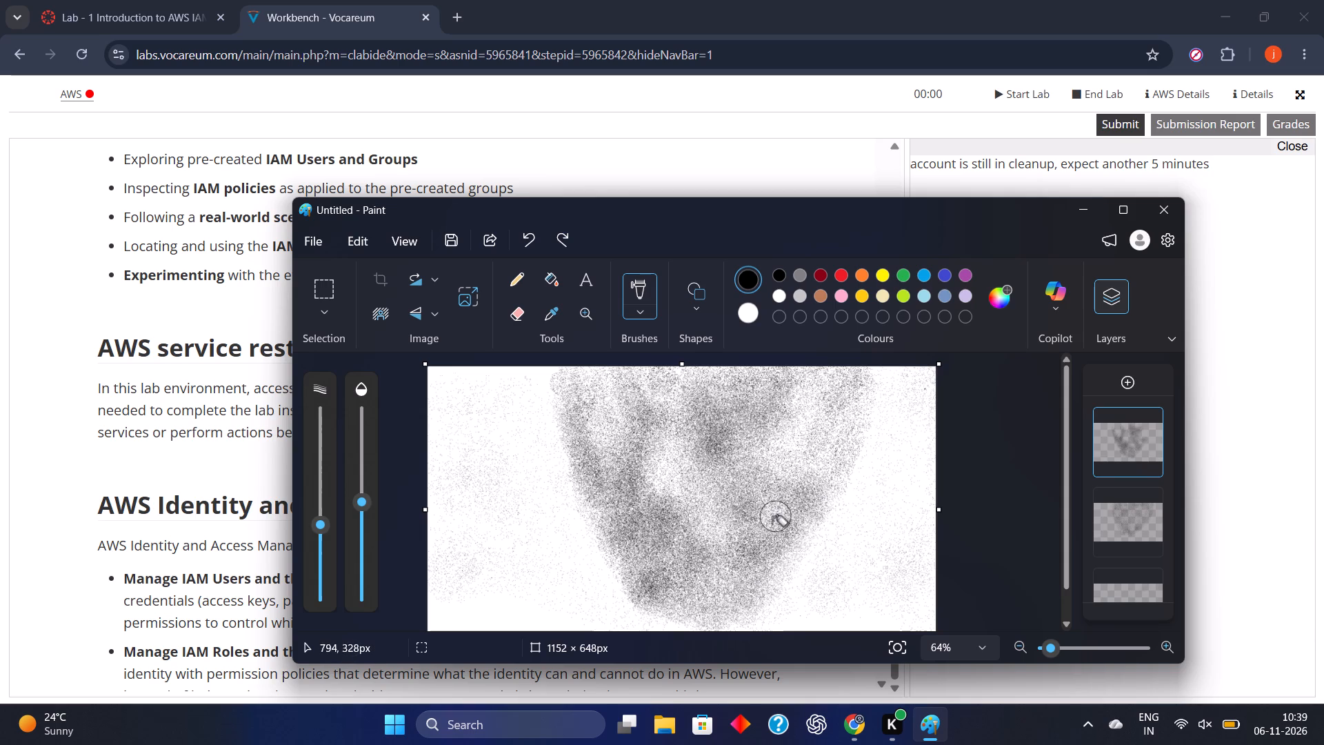
drag(772, 527, 761, 546)
drag(731, 588, 735, 602)
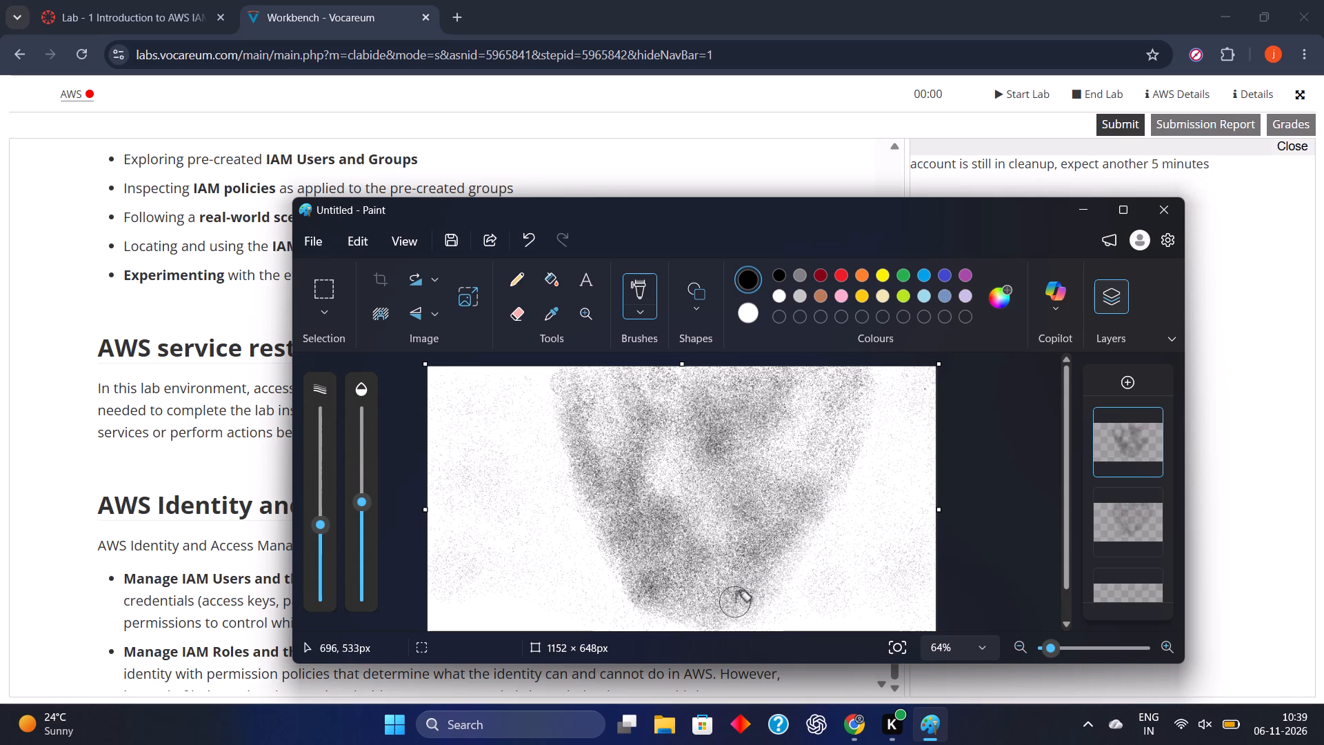
drag(735, 602, 761, 513)
drag(751, 492, 755, 510)
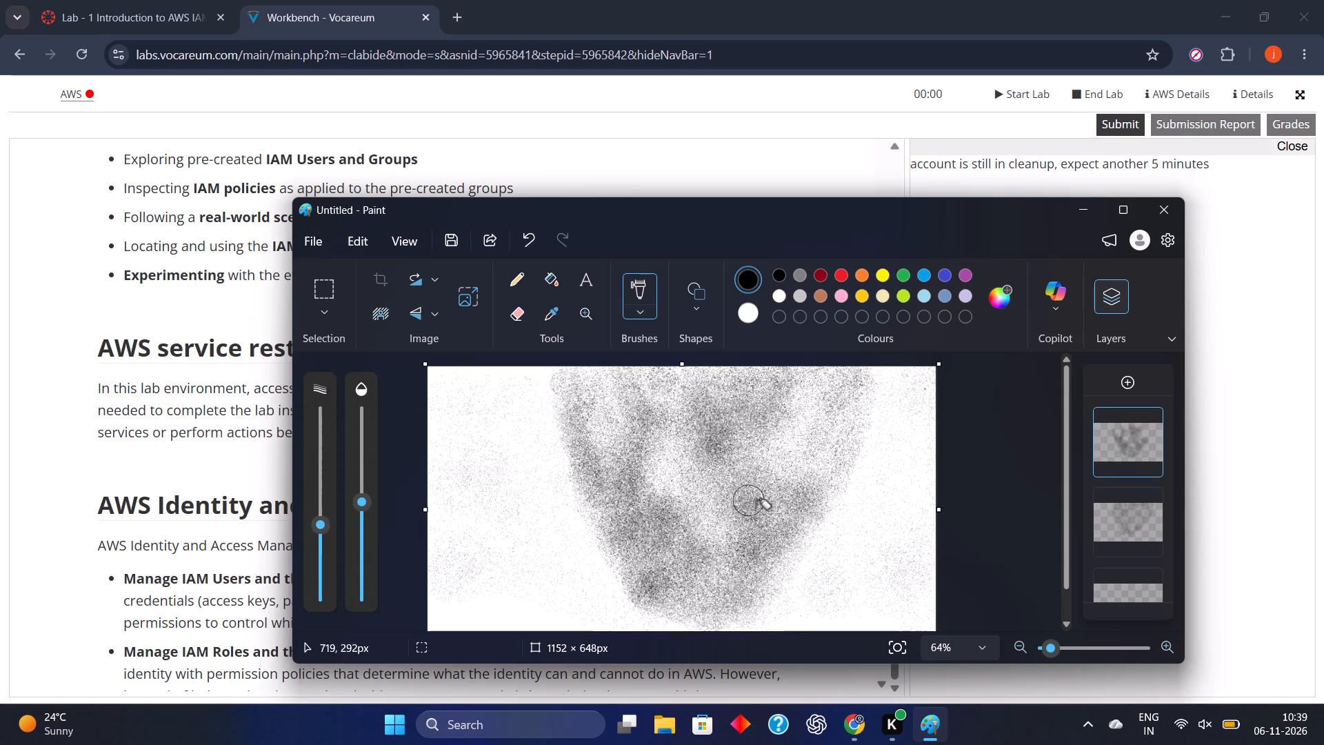
drag(755, 510, 735, 459)
drag(727, 457, 714, 495)
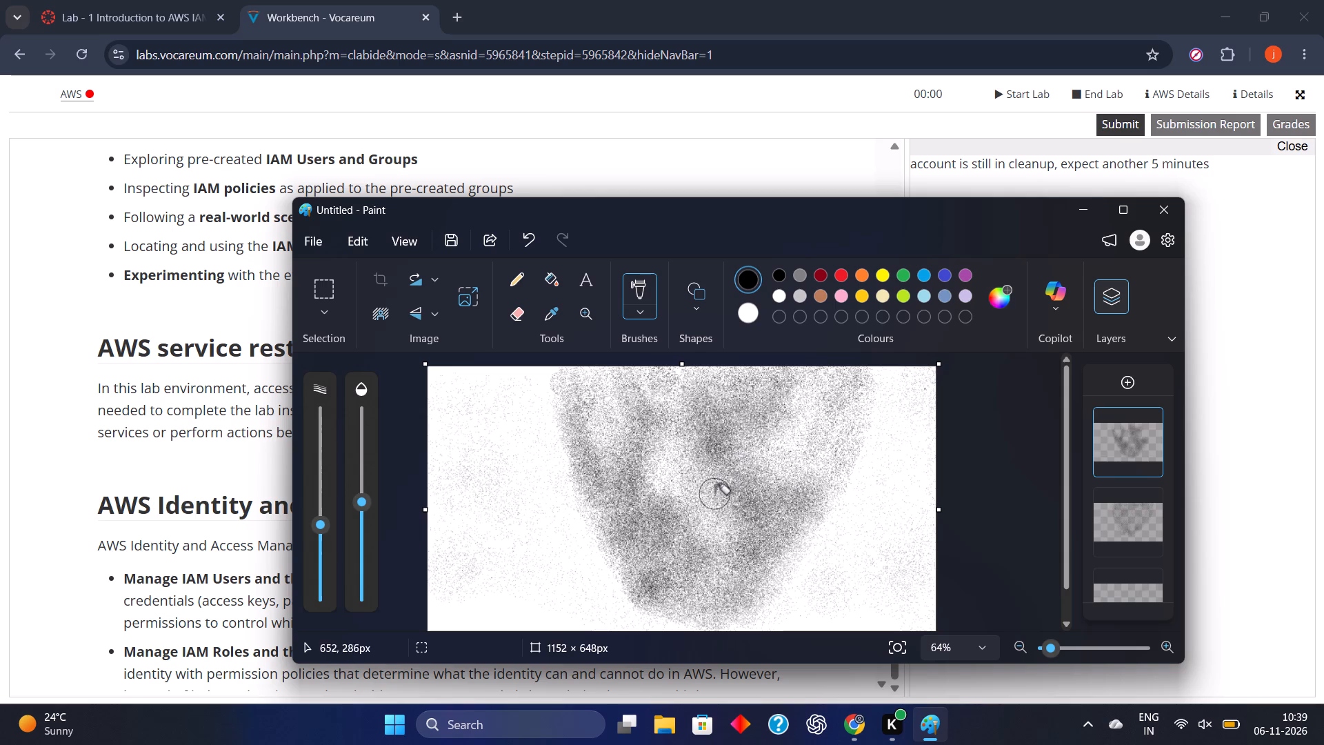
drag(714, 495, 723, 552)
Shade the cheek area beside the nose using a larger brush at 39% opacity.
drag(359, 501, 359, 523)
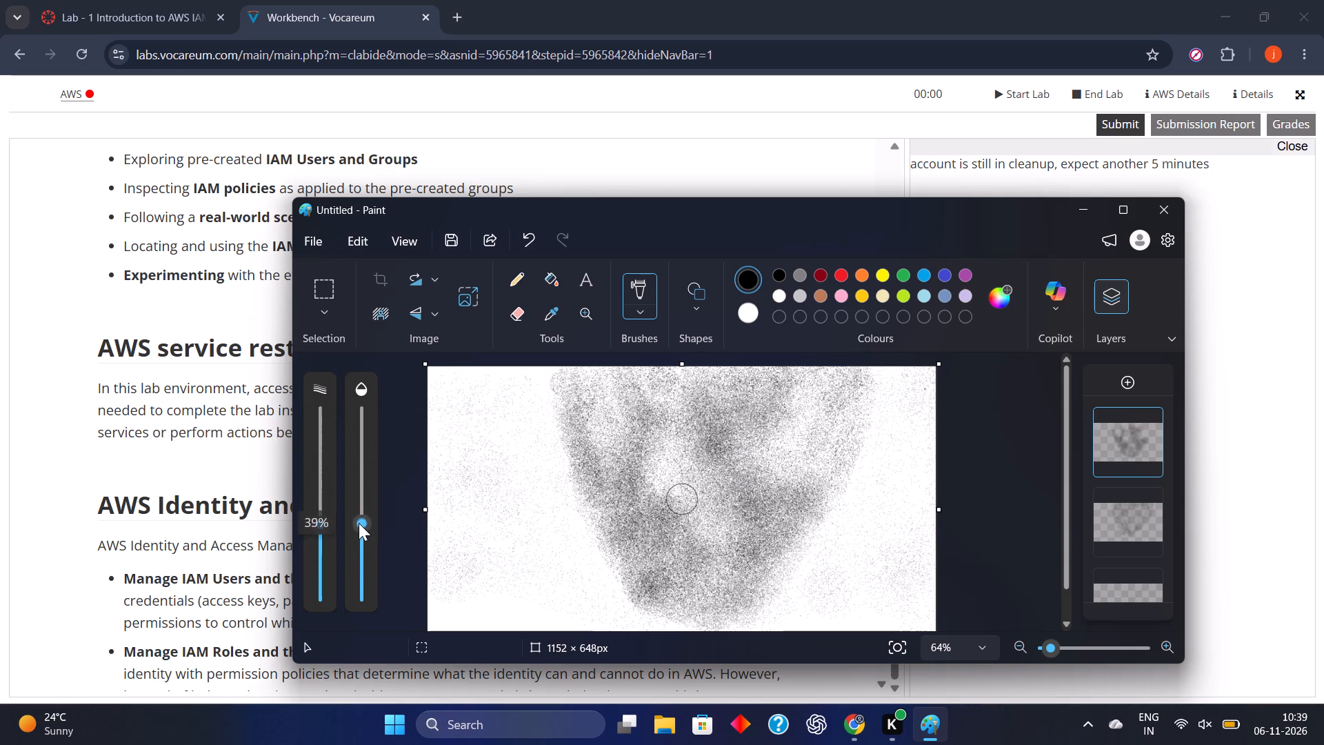
drag(318, 517, 321, 467)
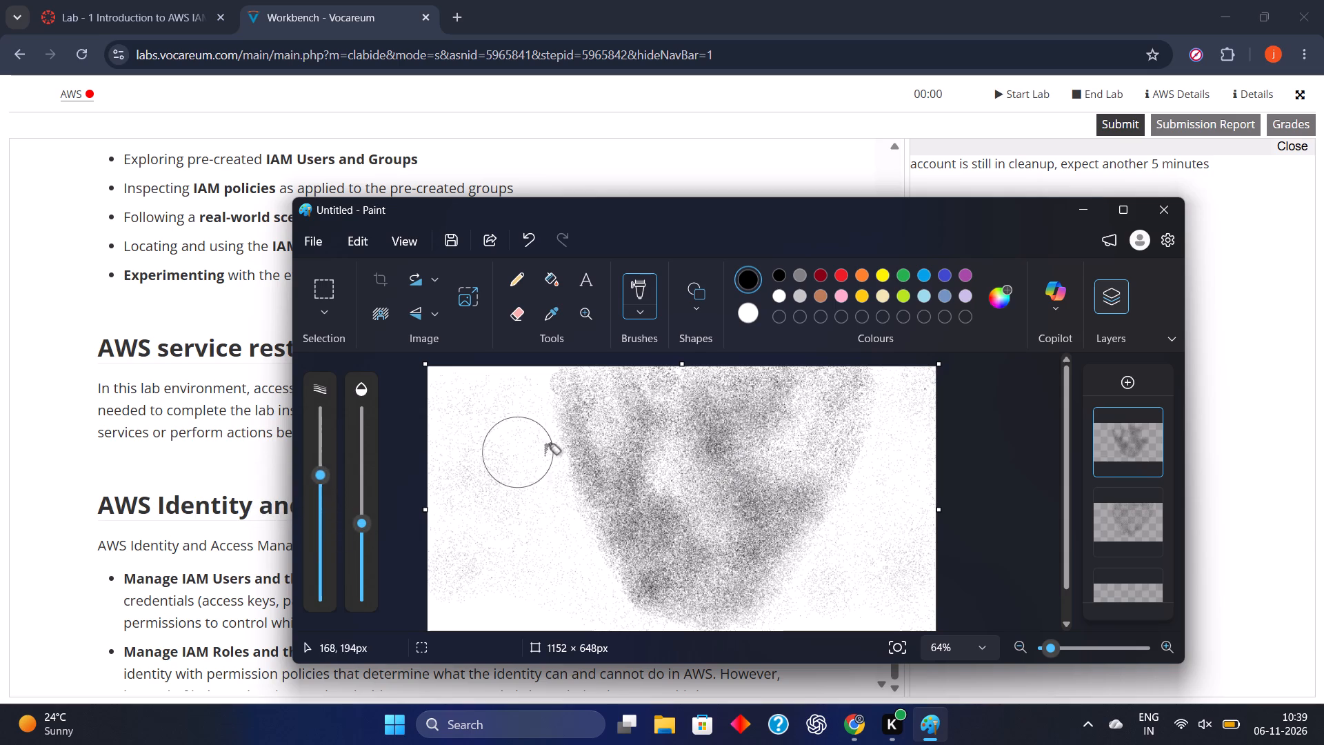
drag(765, 475, 772, 473)
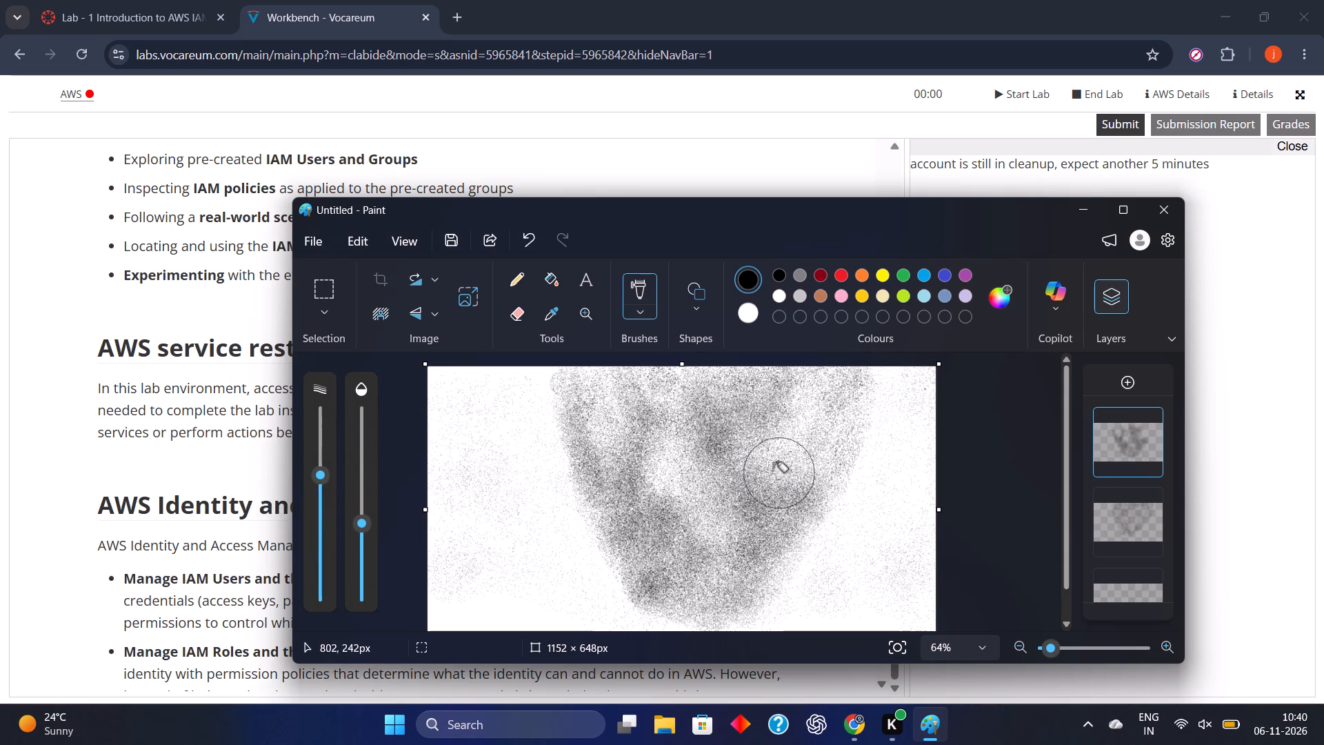
drag(772, 473, 810, 443)
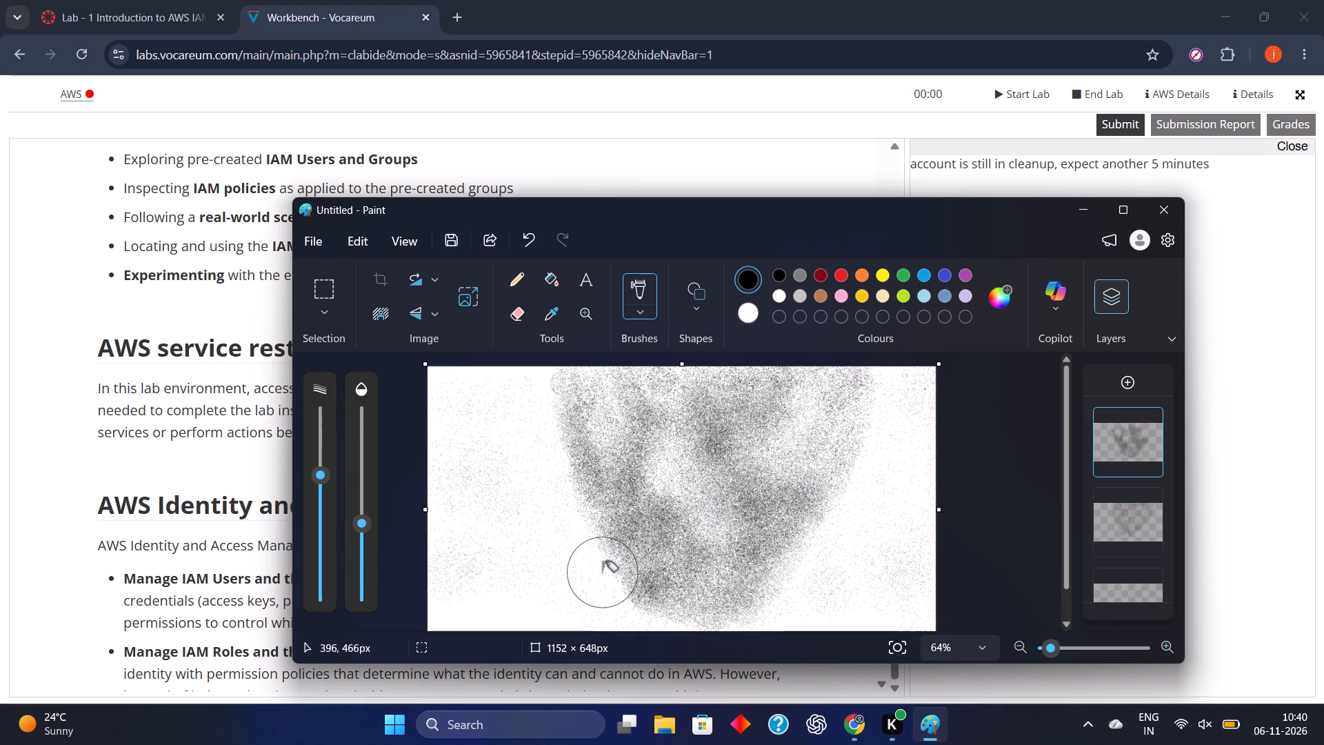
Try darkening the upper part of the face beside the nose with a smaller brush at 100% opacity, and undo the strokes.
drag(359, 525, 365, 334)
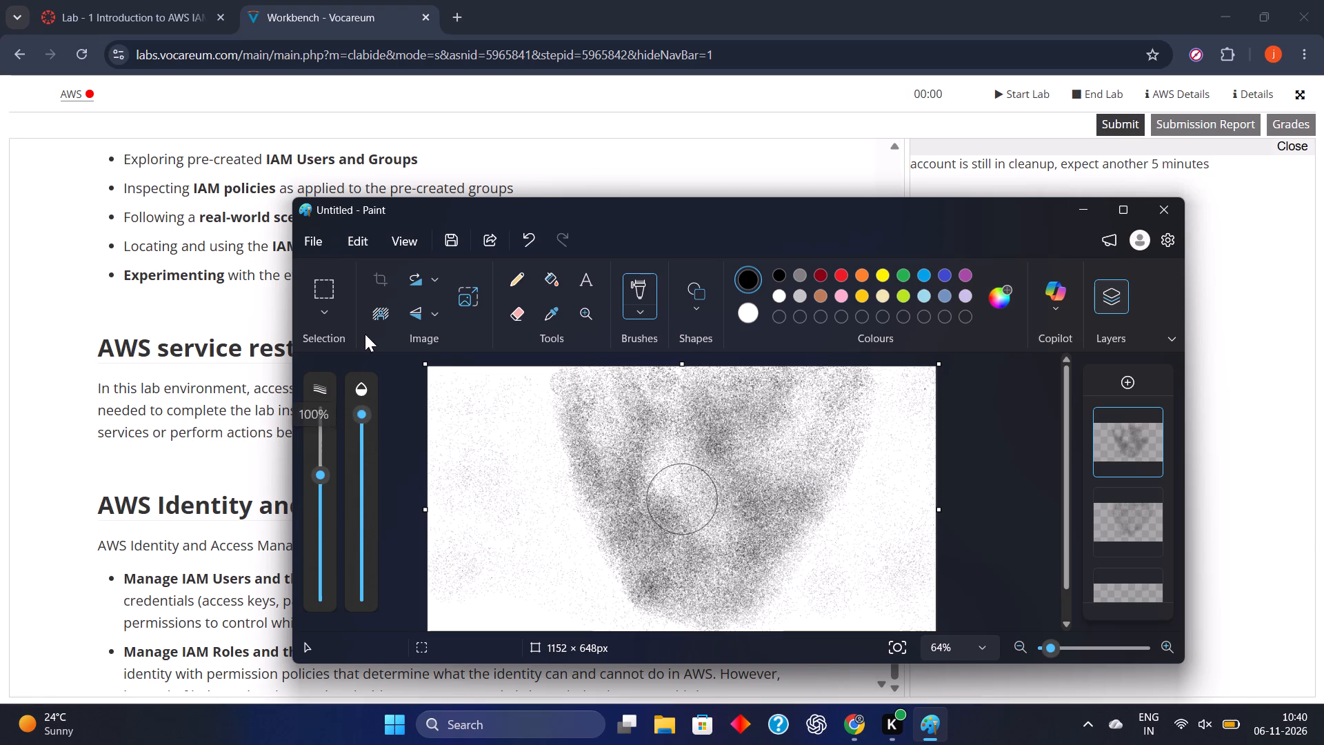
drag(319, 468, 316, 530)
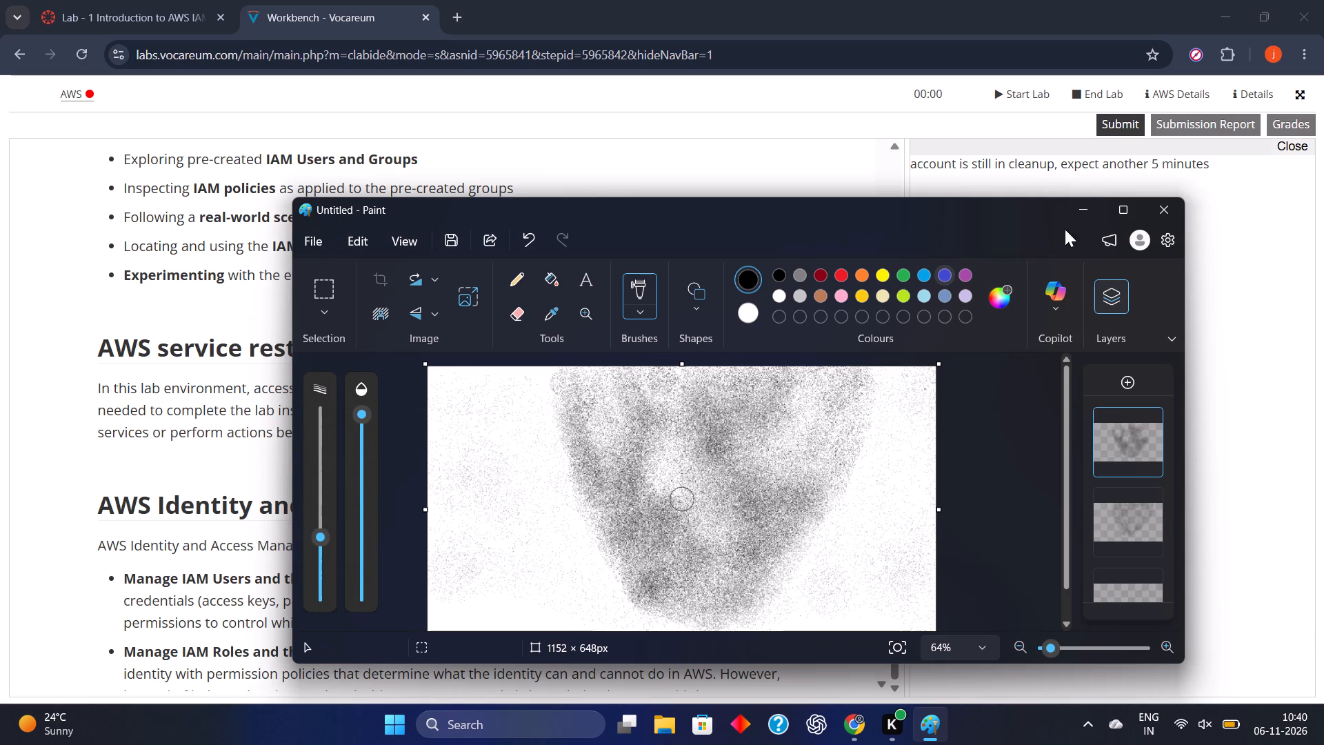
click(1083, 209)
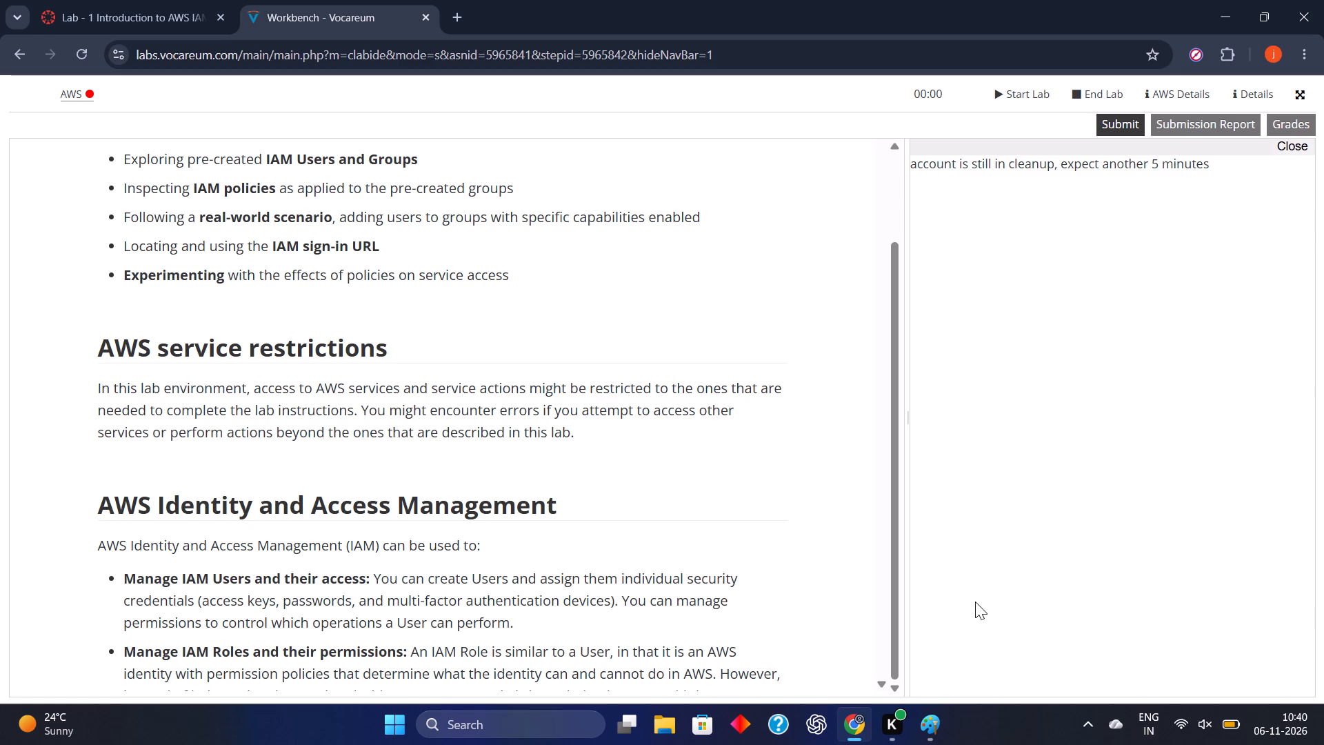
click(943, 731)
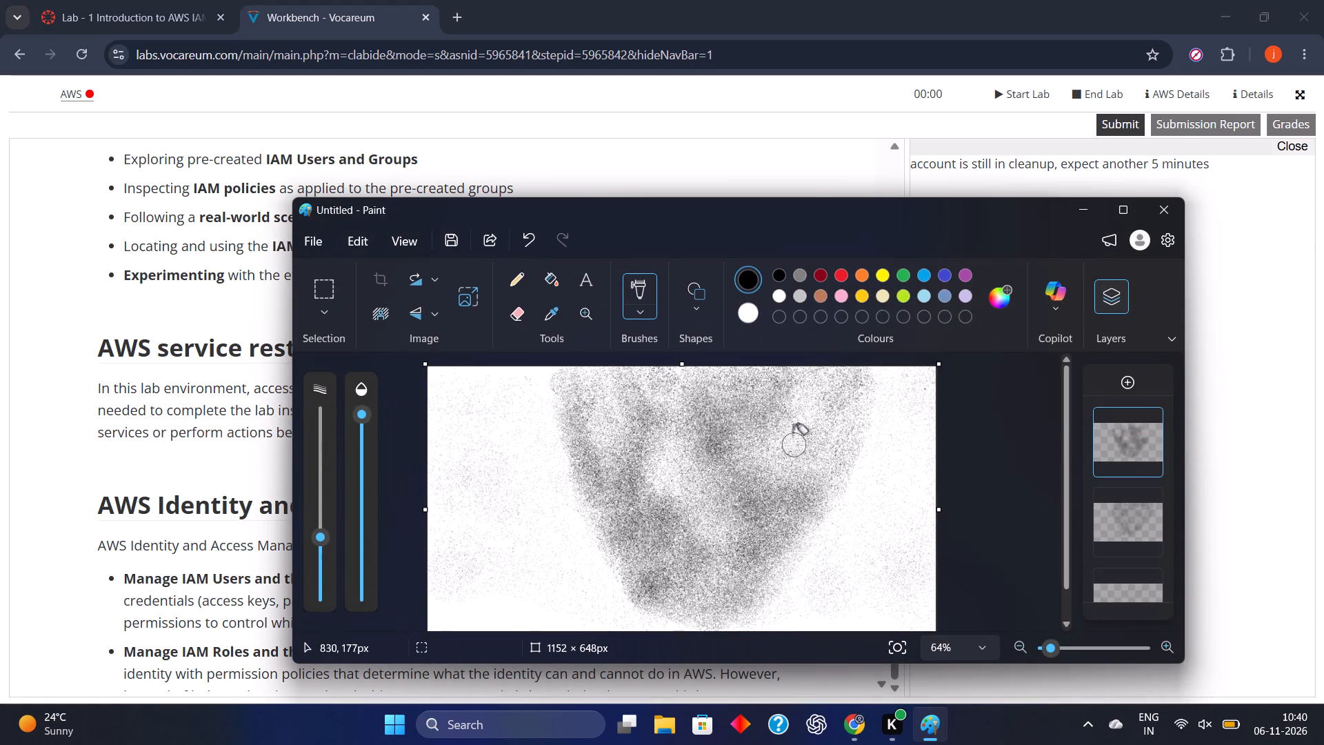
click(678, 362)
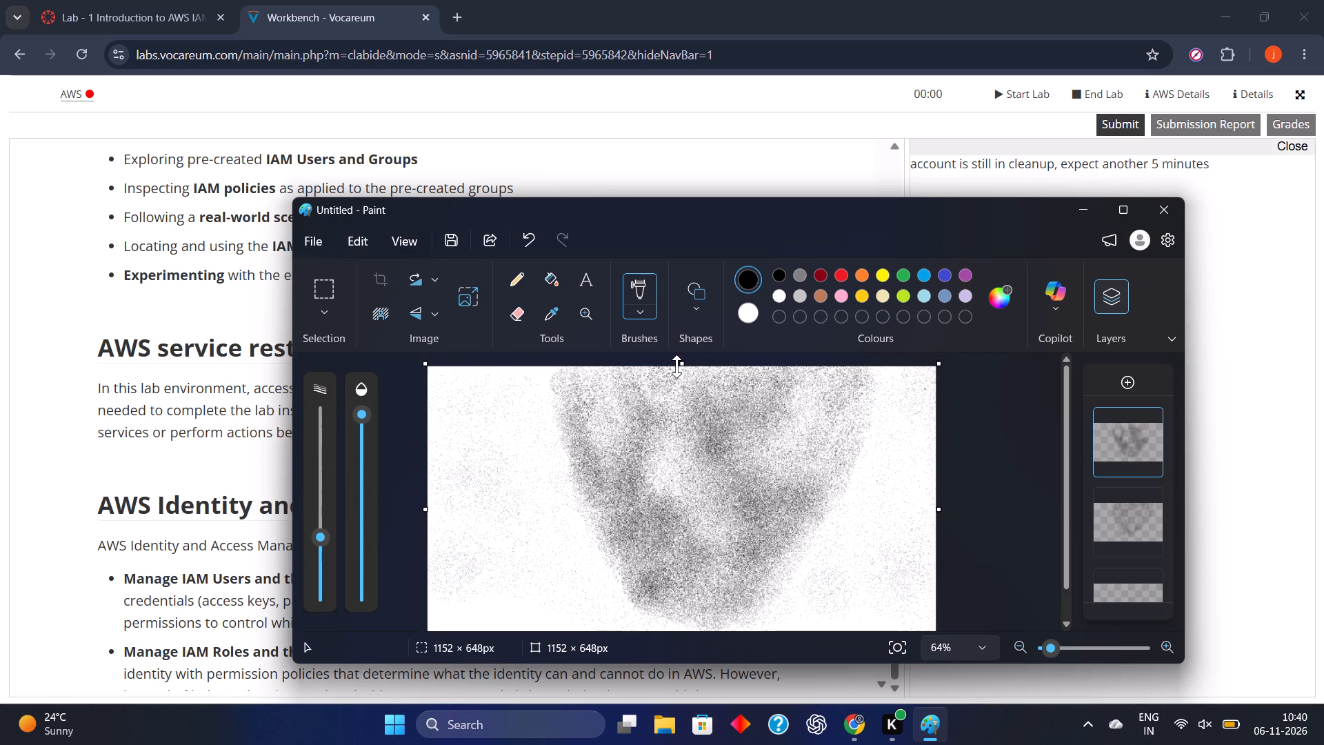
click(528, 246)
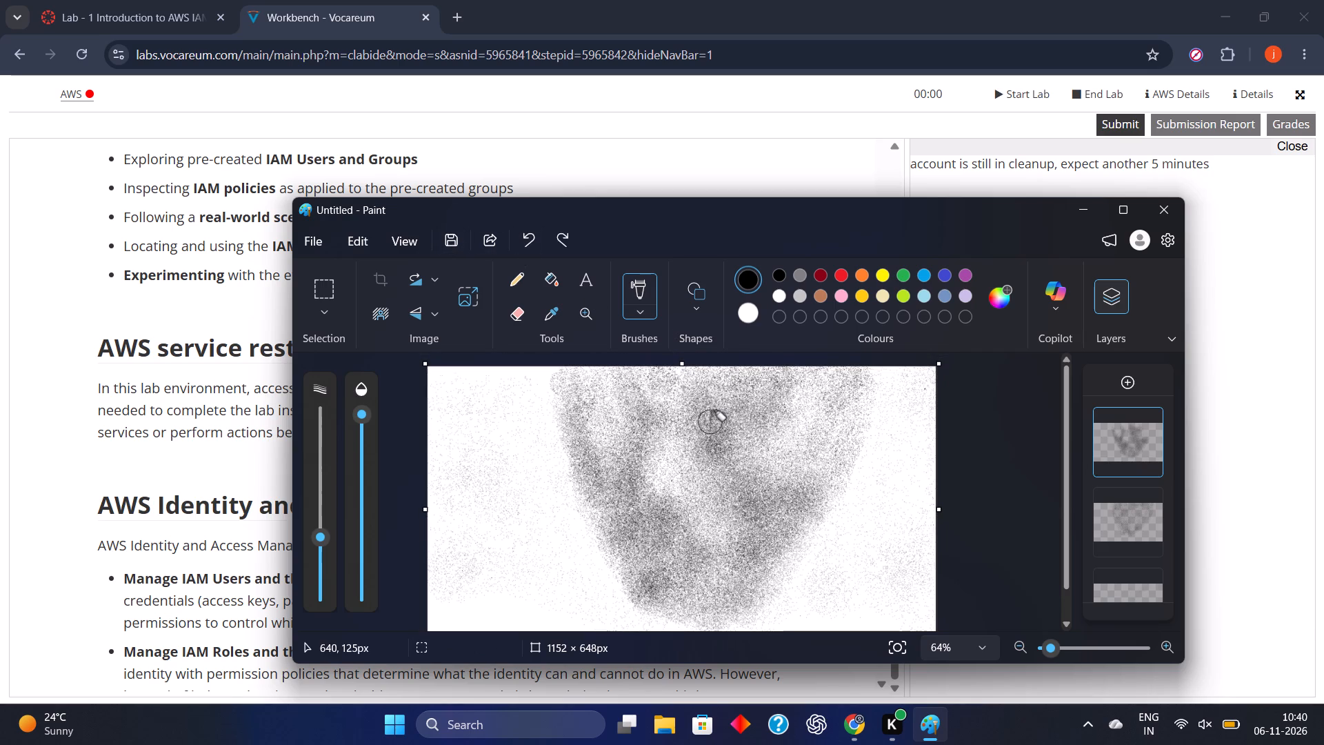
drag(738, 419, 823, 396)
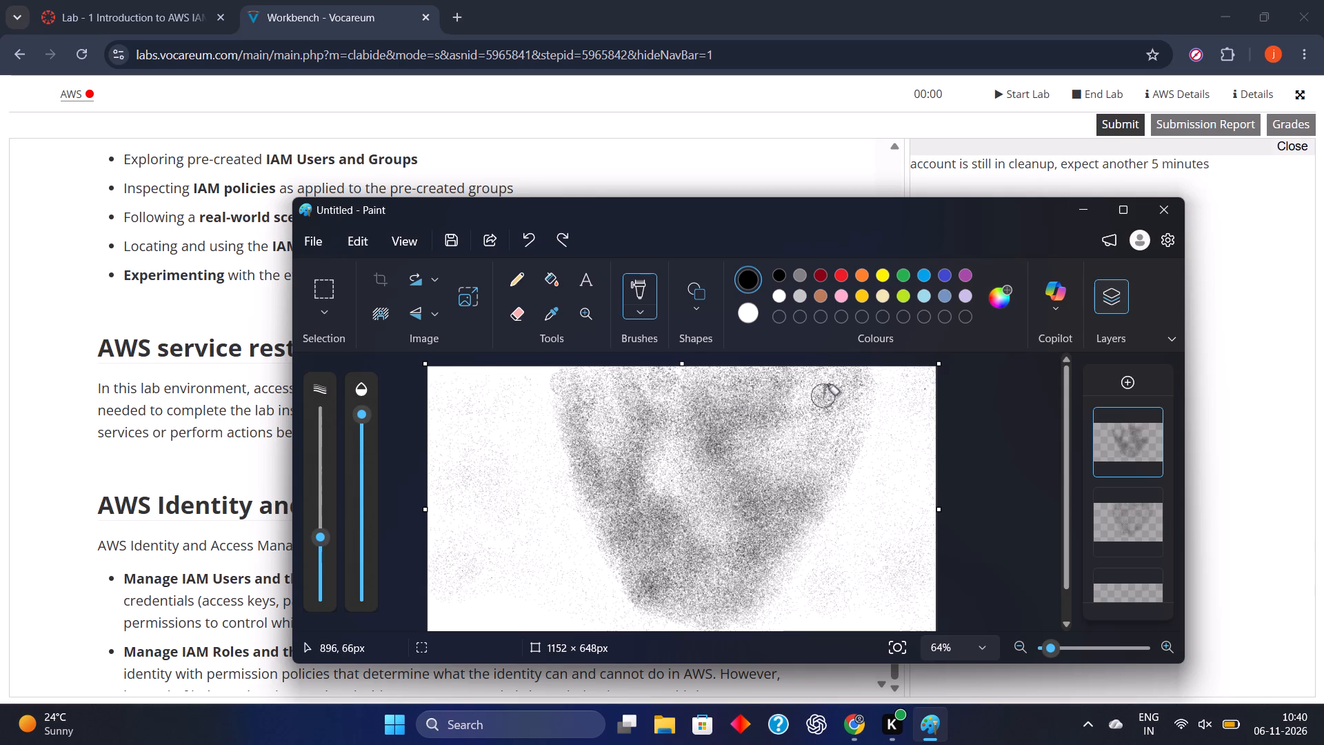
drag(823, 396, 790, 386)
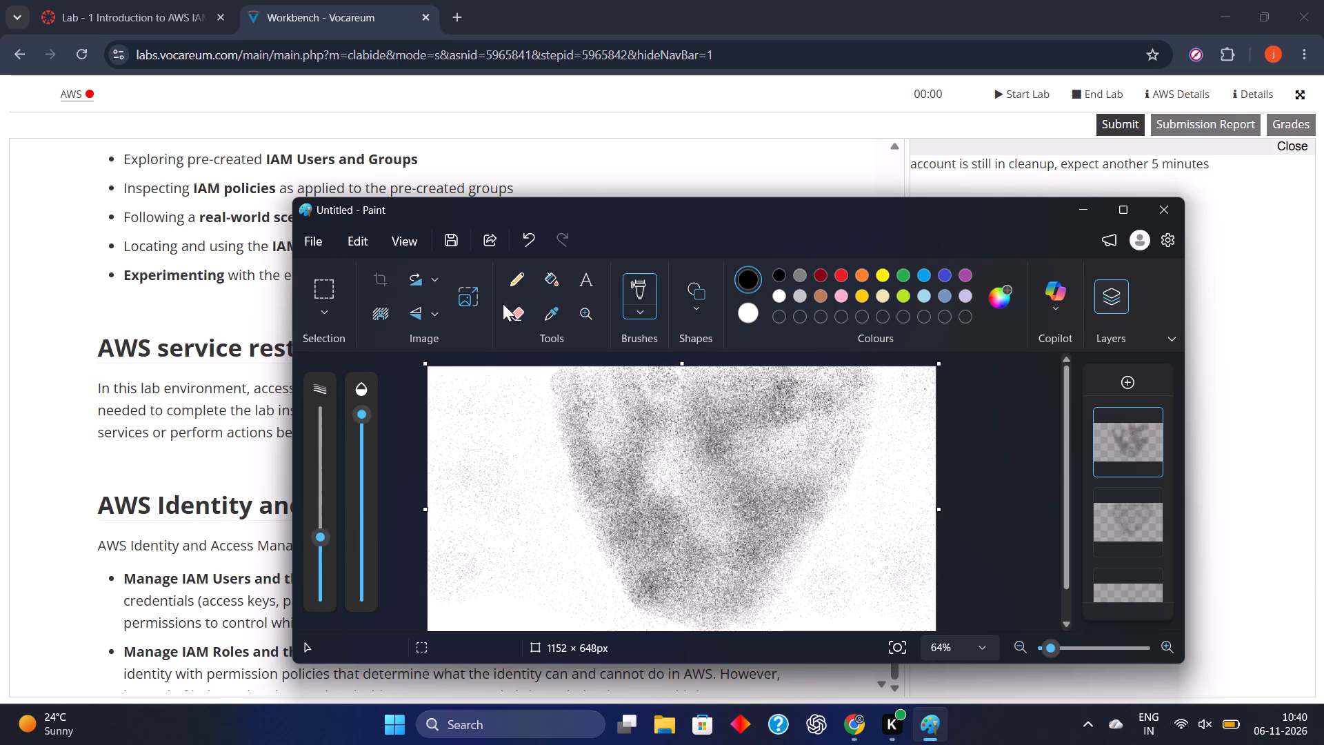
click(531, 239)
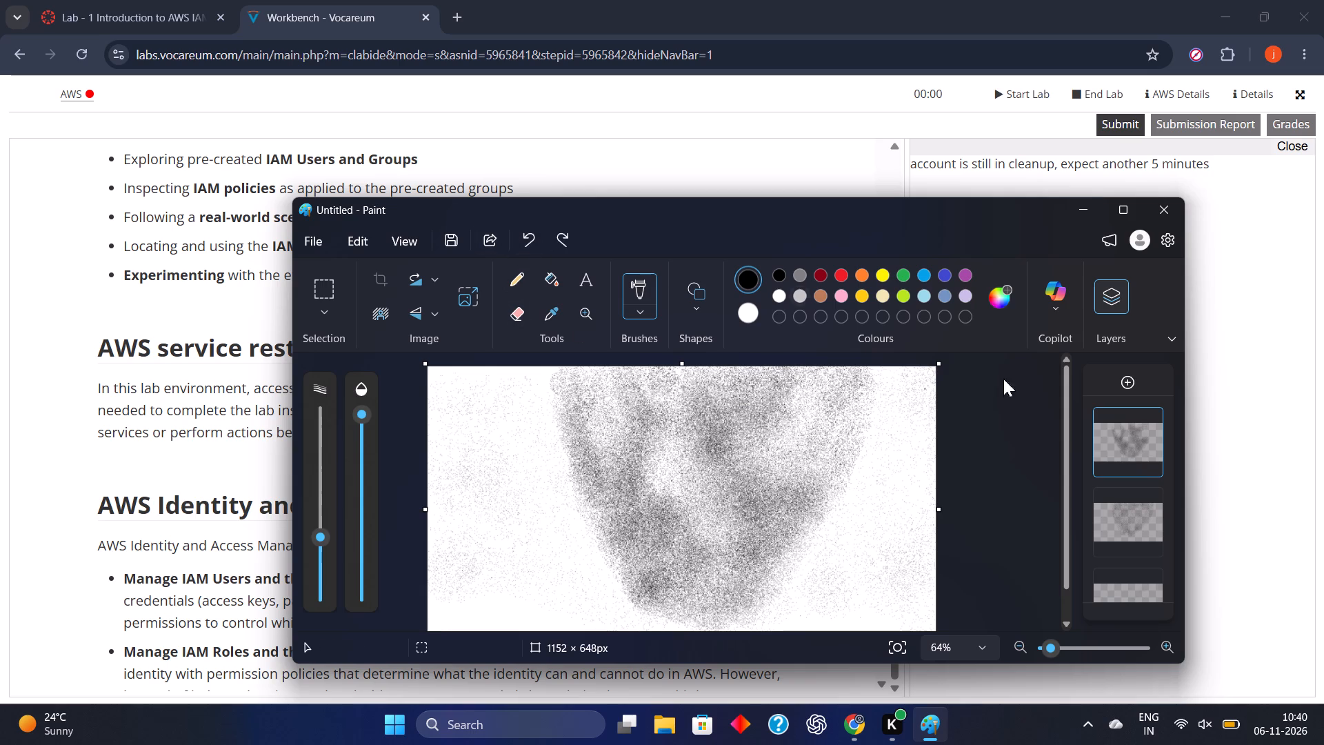
Add a new layer above the existing shading layers and make it the active layer.
click(1127, 380)
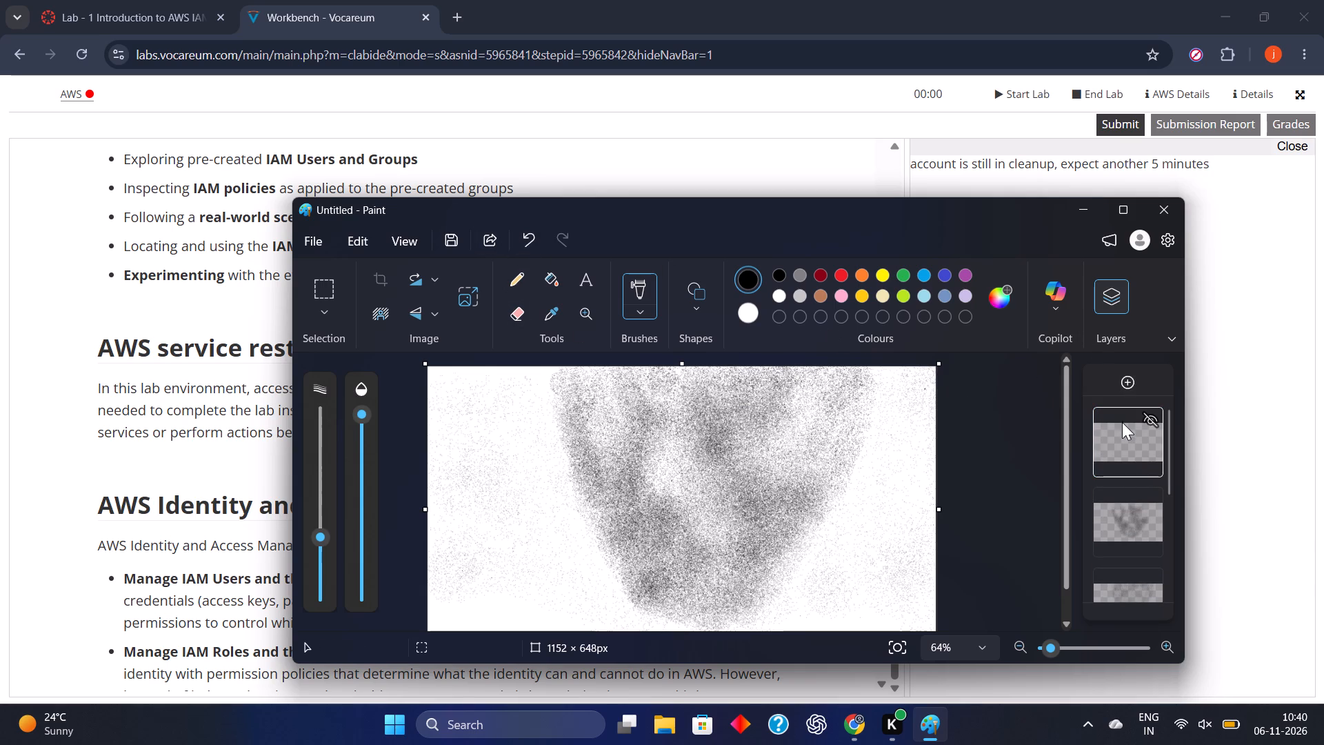
click(1122, 422)
click(1149, 415)
click(1078, 203)
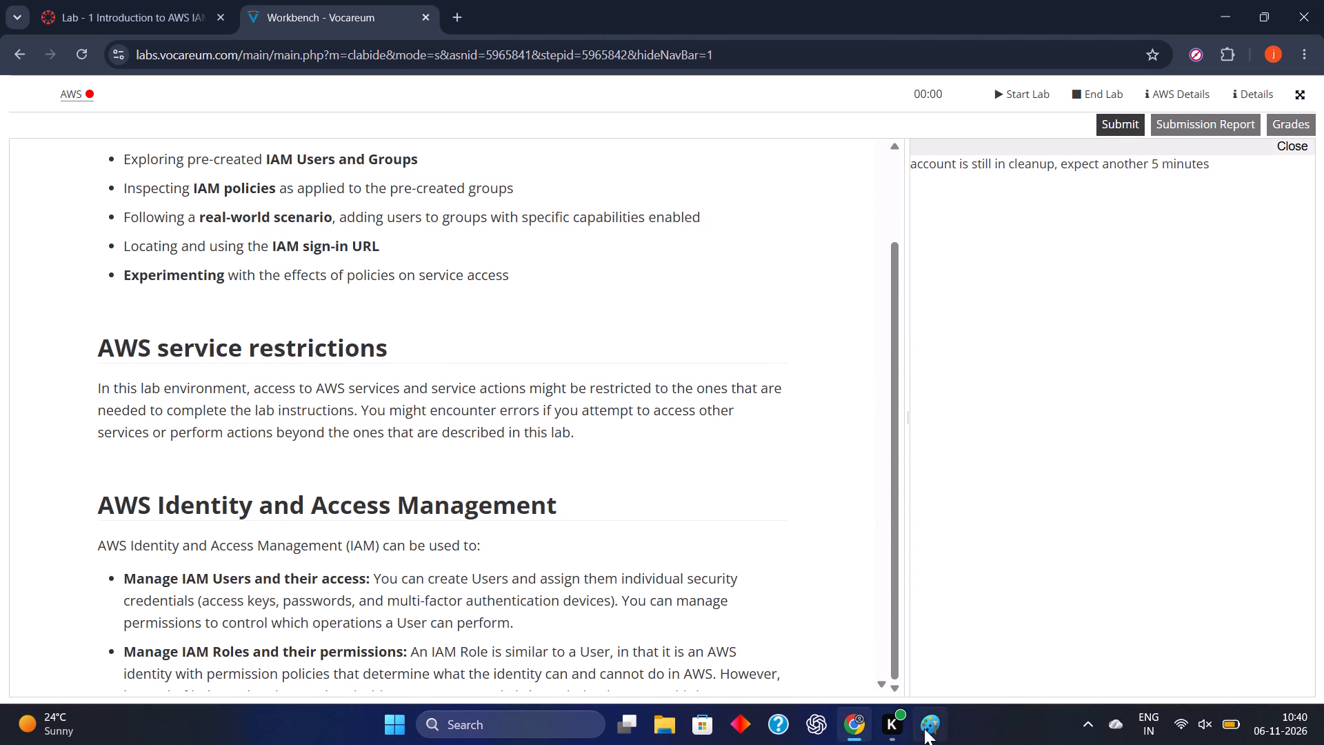
click(924, 728)
click(872, 388)
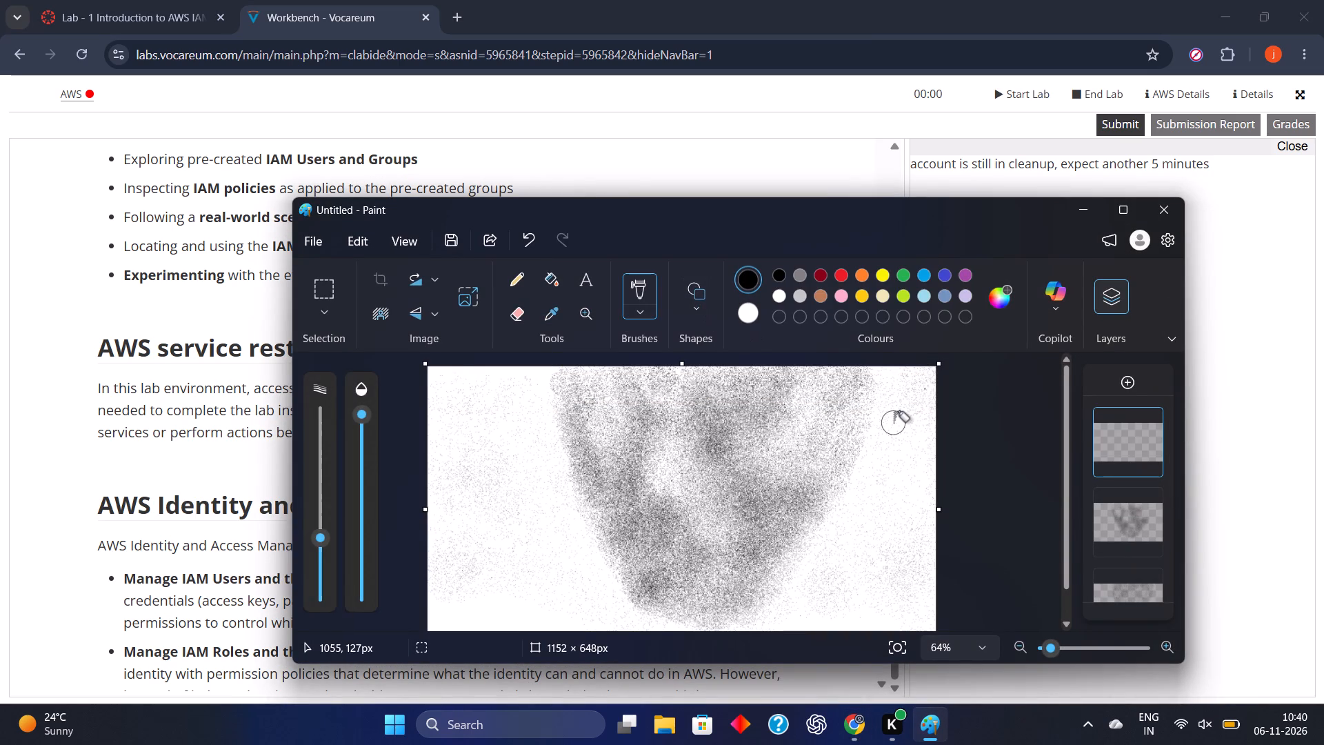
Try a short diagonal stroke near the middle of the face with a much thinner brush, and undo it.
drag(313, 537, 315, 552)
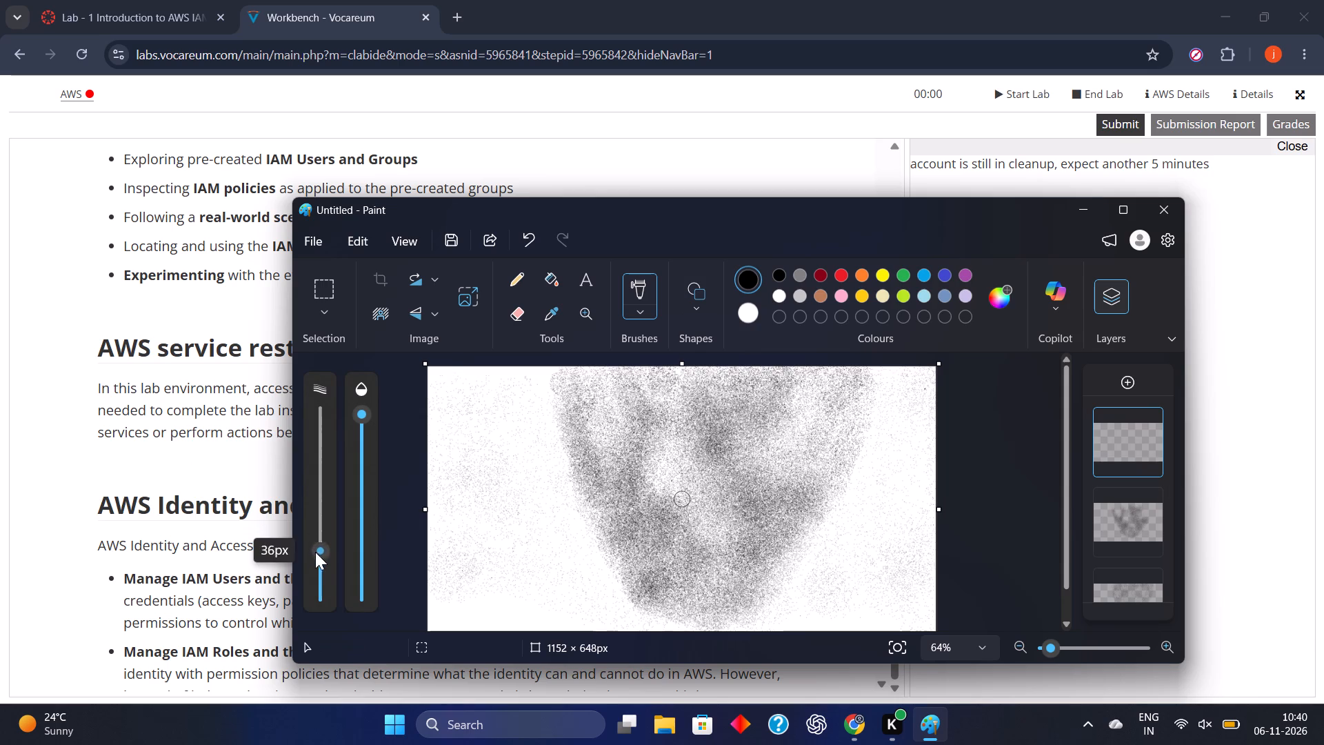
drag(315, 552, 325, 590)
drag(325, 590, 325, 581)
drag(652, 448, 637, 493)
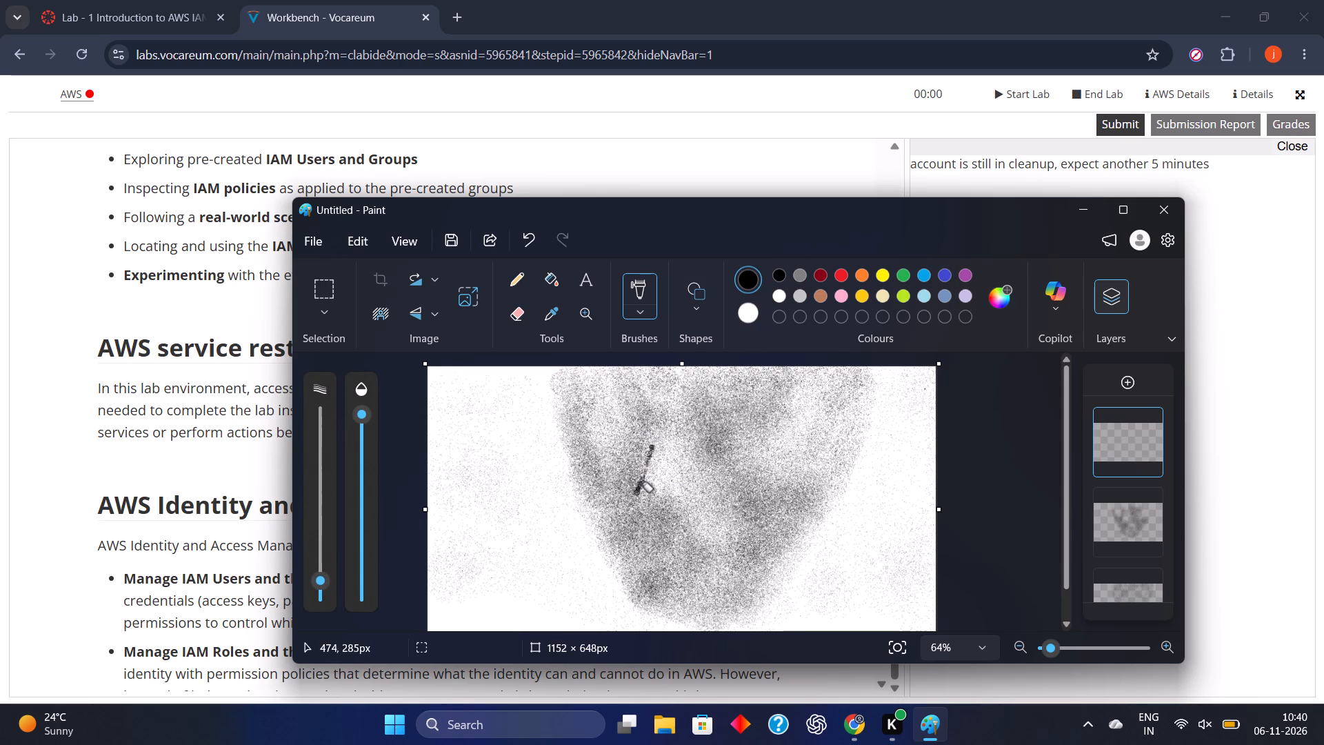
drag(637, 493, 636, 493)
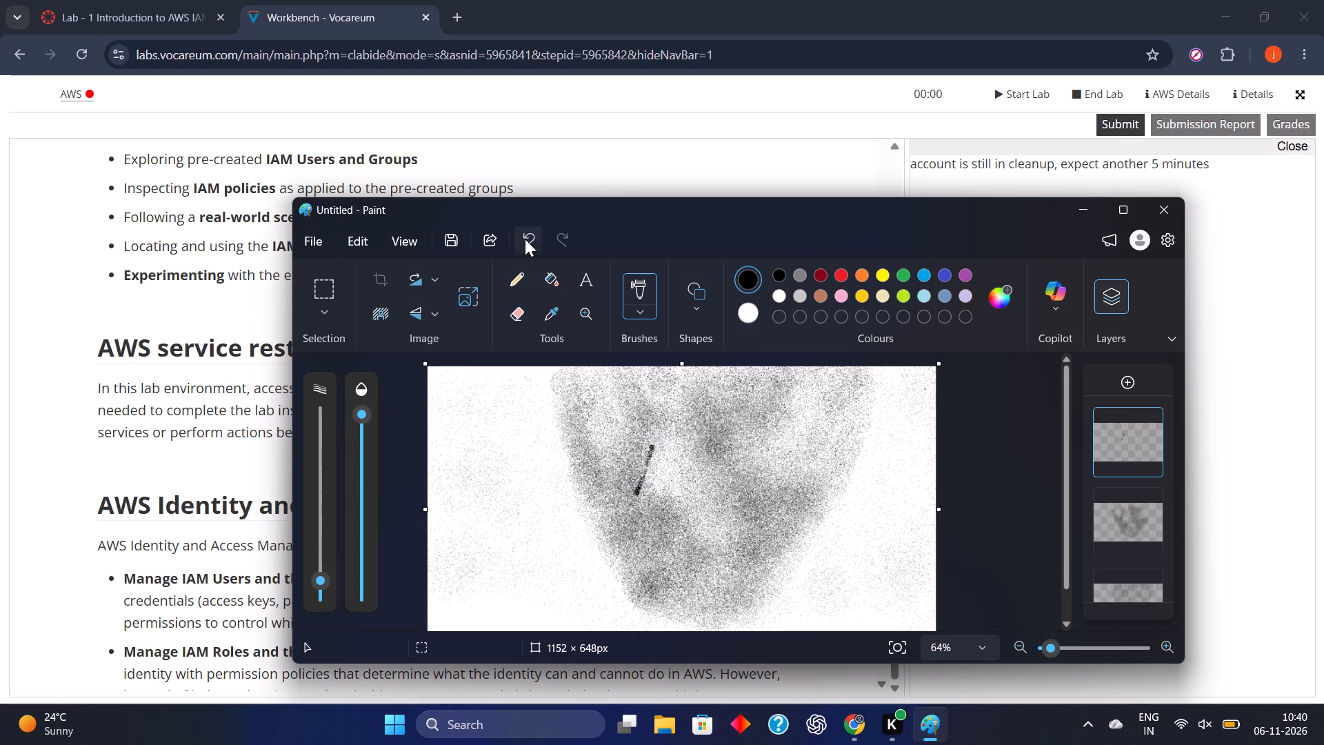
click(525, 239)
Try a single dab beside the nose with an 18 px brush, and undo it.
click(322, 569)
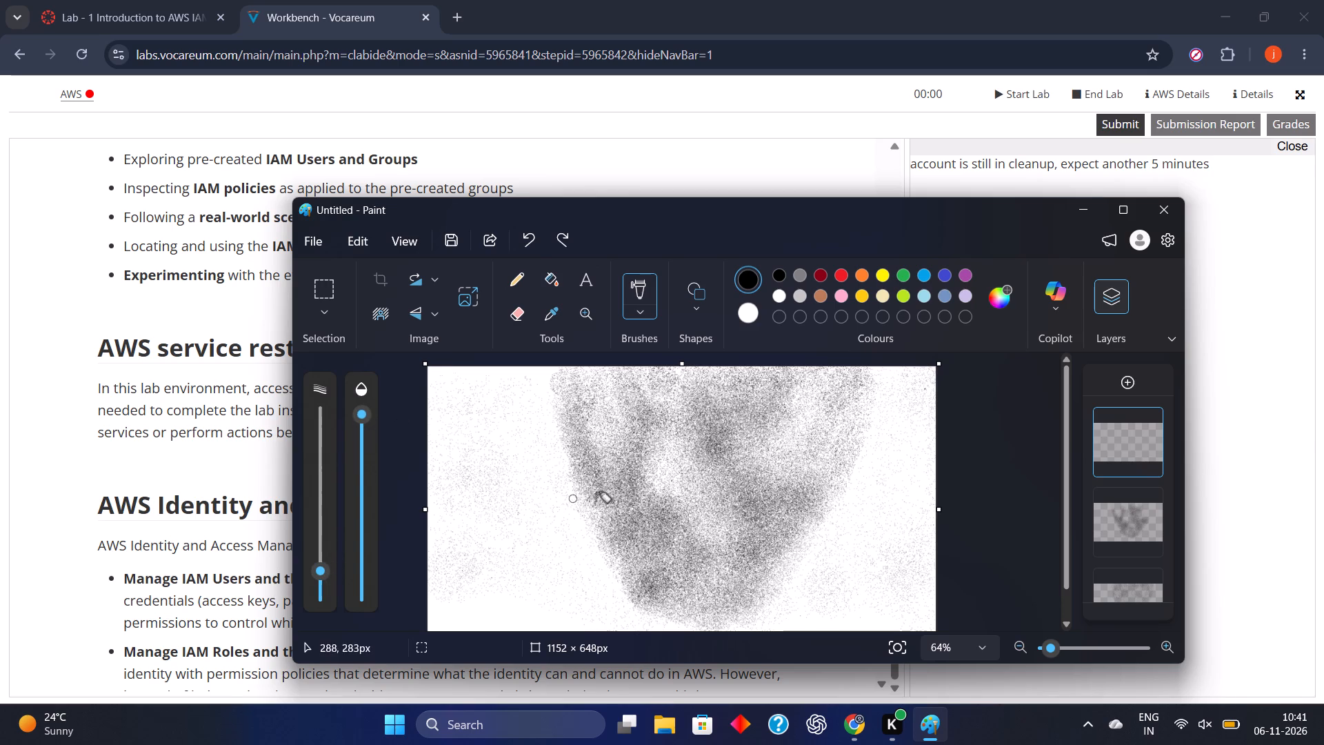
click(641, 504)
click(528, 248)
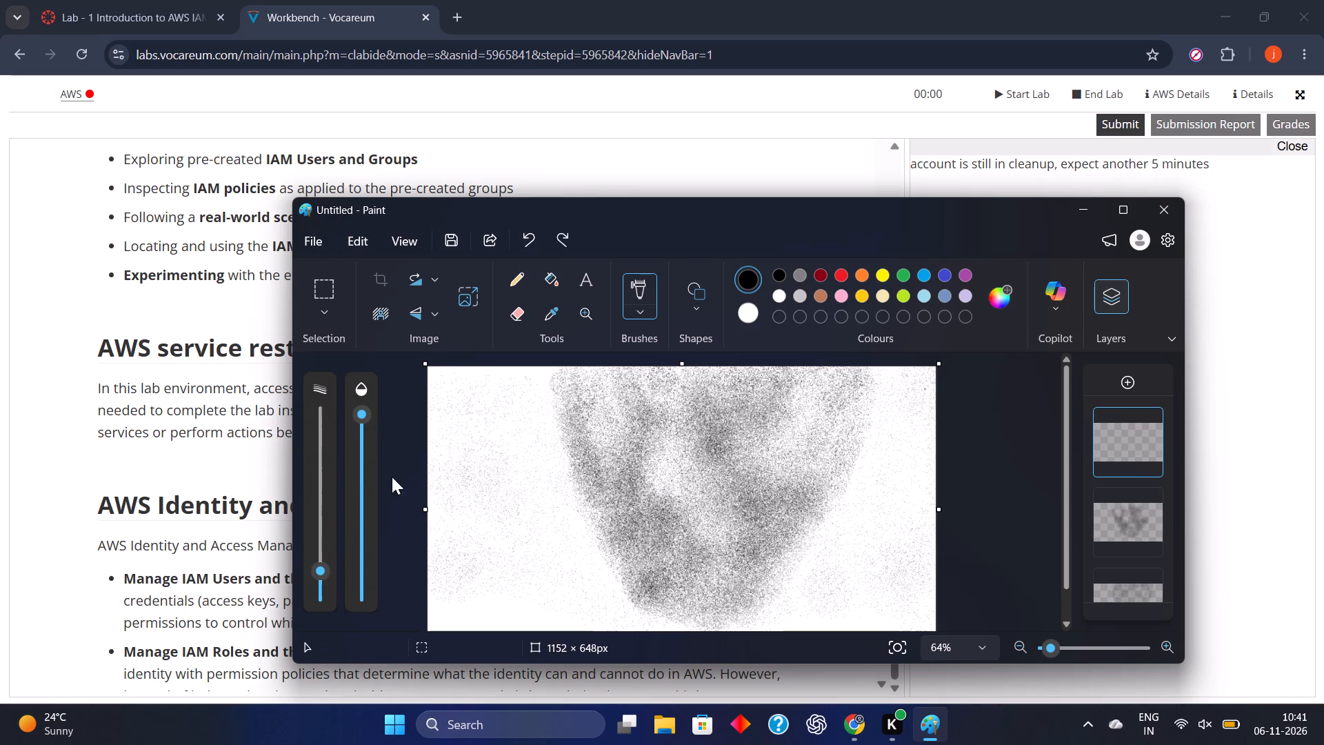
Lower the brush opacity, try short darkening strokes along the side of the nose, and undo the strokes.
drag(361, 421, 369, 490)
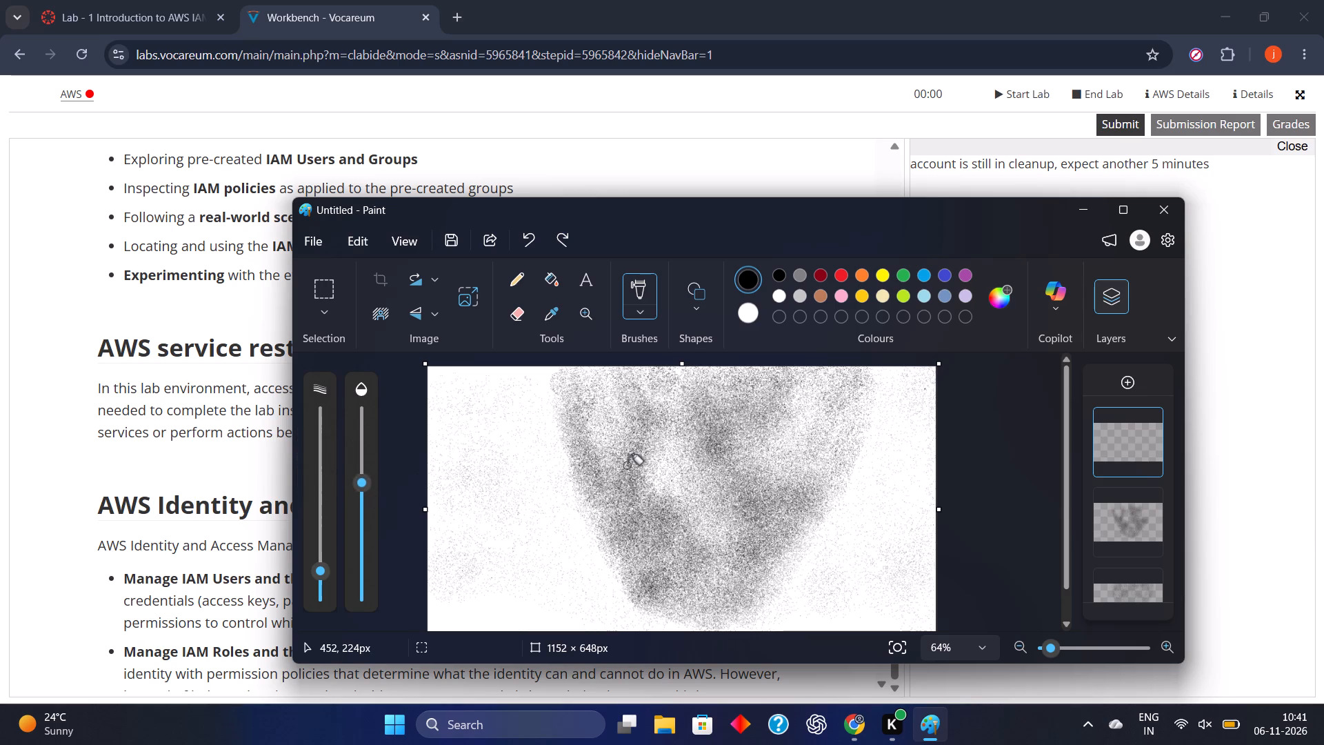
ctrl+scroll(628, 466, up, 3)
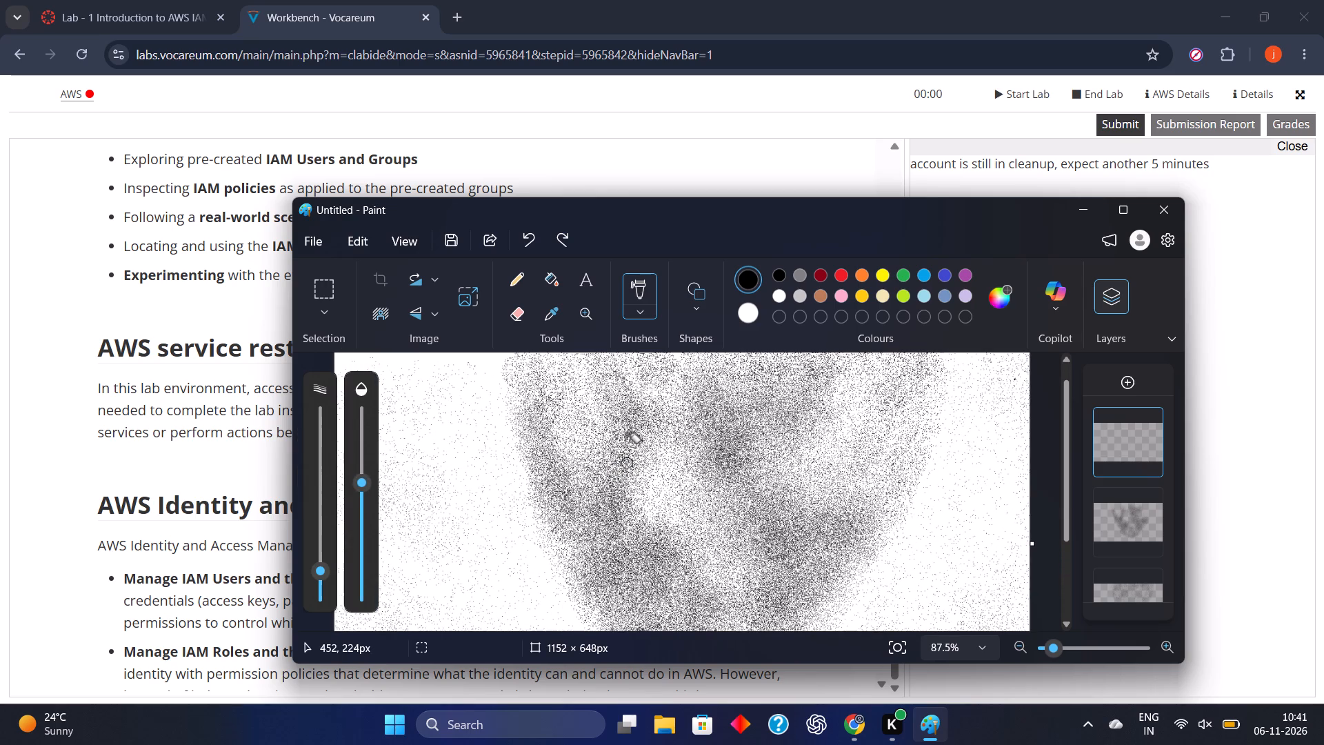
drag(623, 437, 589, 525)
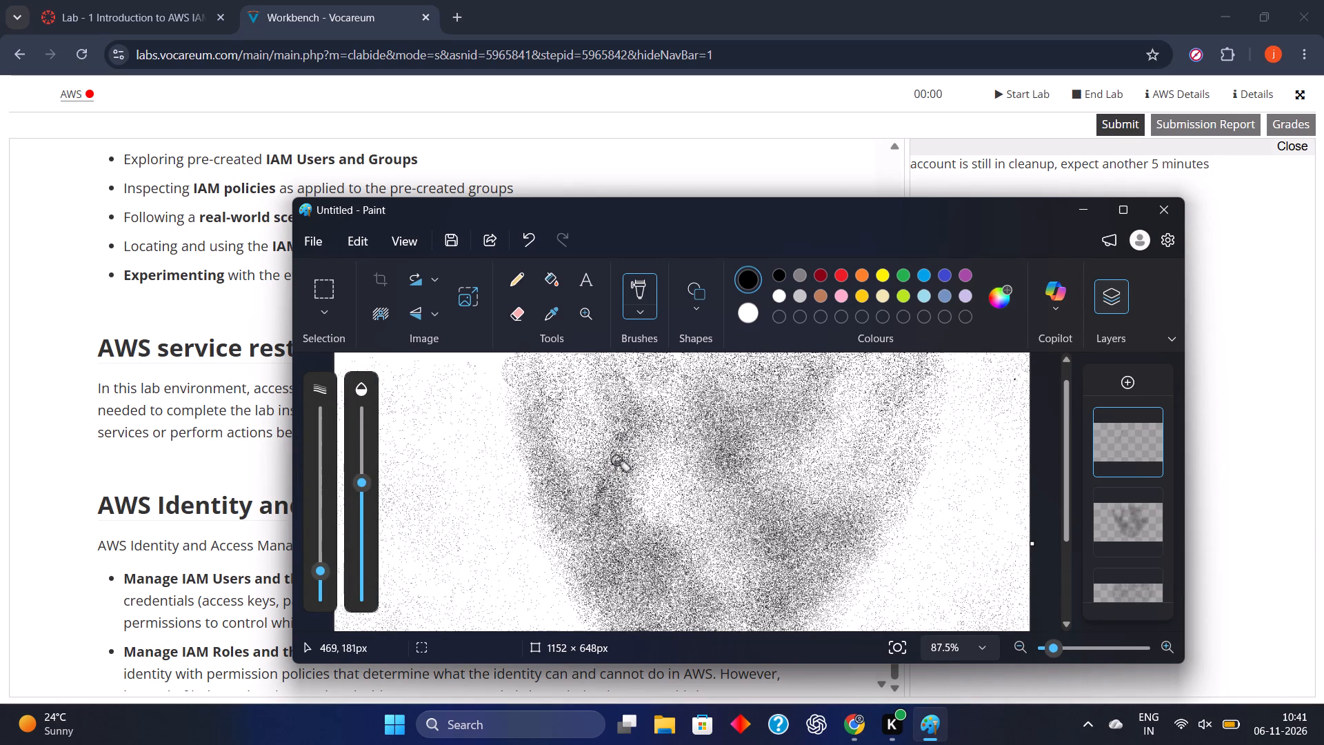
drag(599, 515, 605, 468)
click(532, 245)
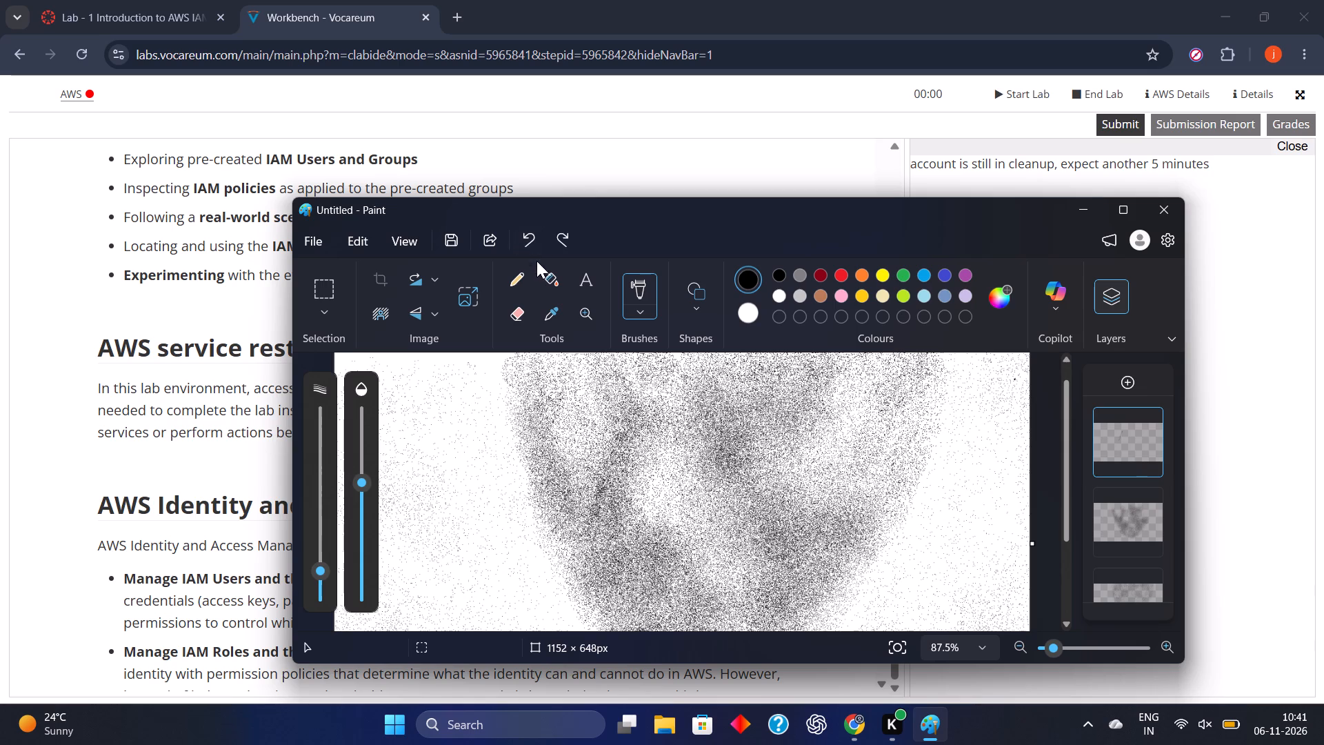
drag(609, 519, 612, 484)
click(532, 241)
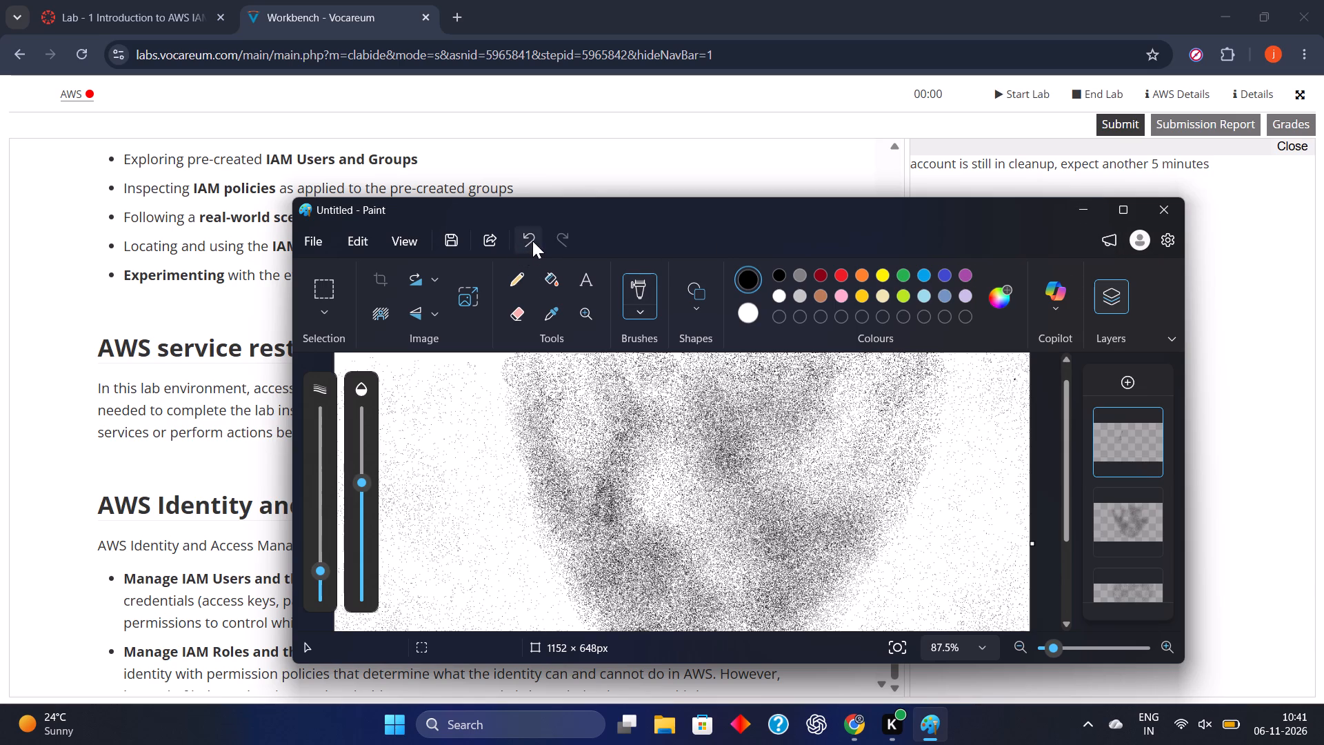
click(532, 241)
Shade down the side of the nose and darken a nostril spot at its base with a larger brush, undoing the last stroke.
drag(323, 570, 323, 566)
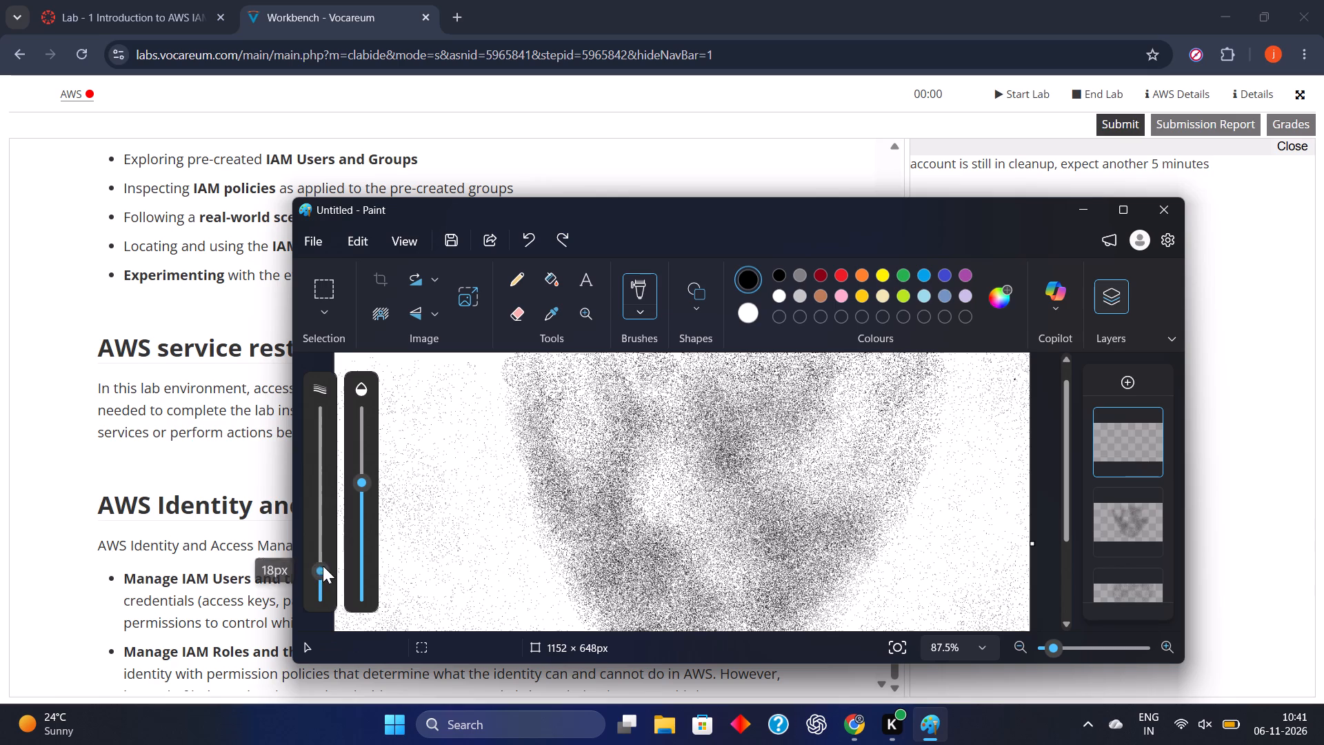
drag(323, 566, 323, 550)
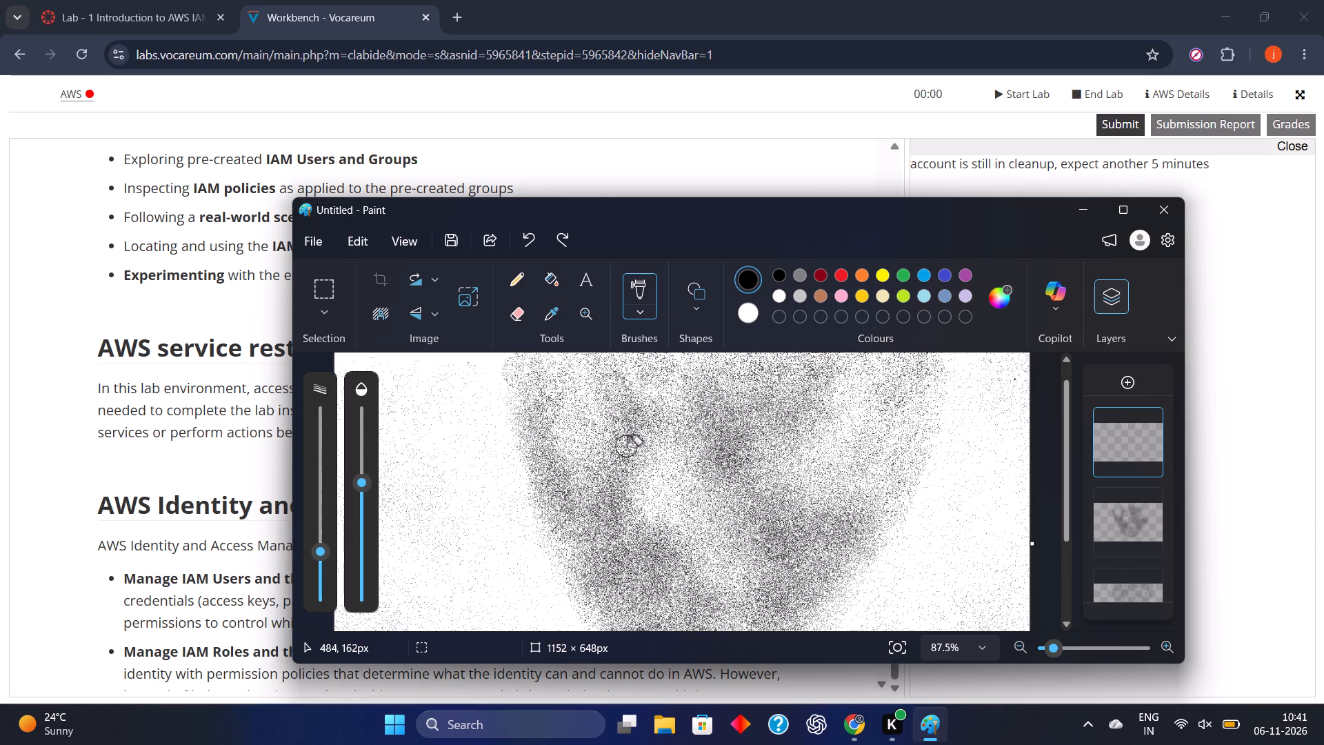
drag(627, 446, 628, 547)
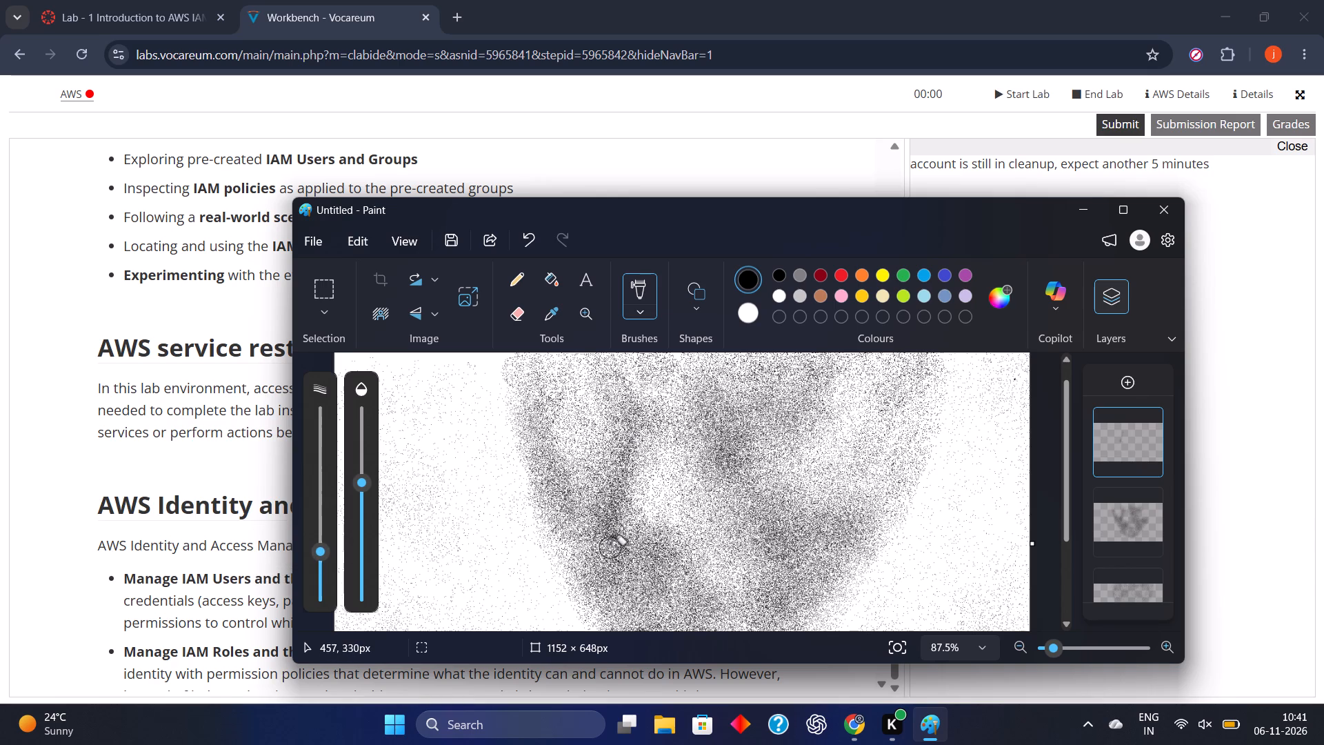
drag(659, 542, 670, 553)
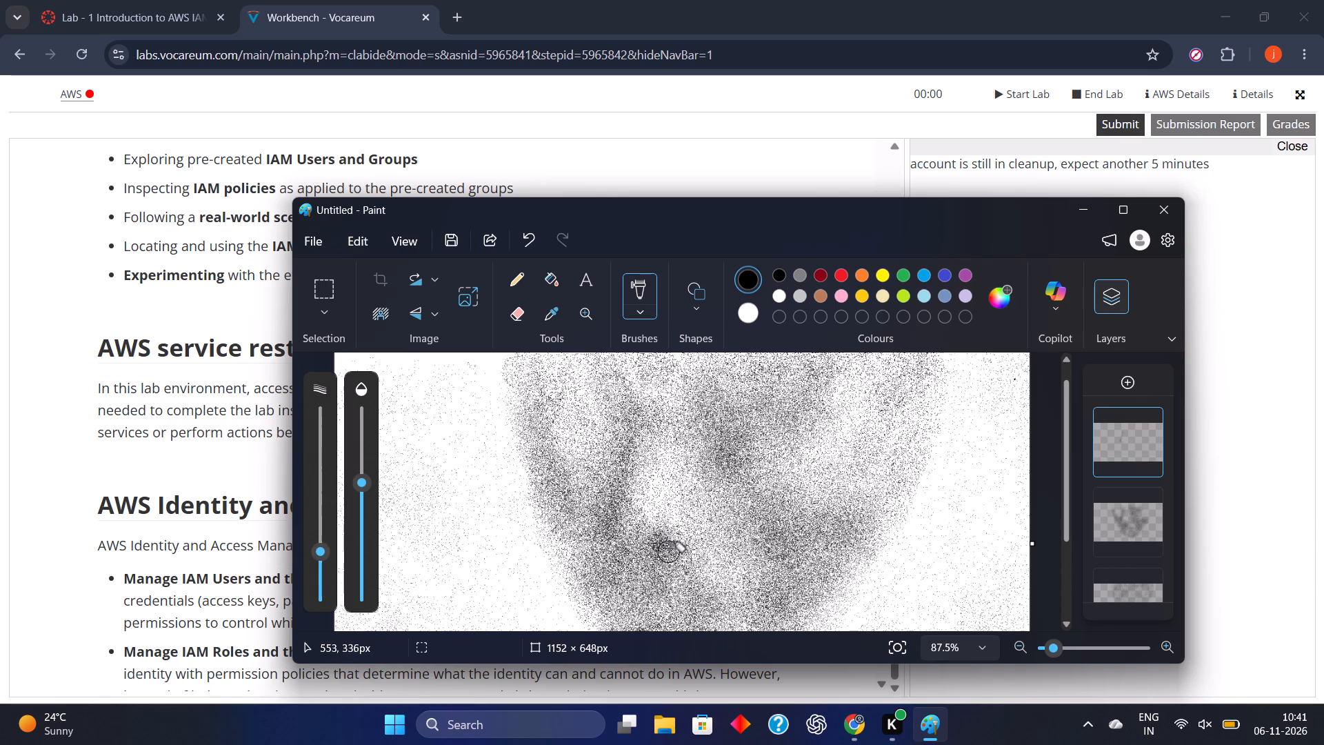
drag(670, 553, 672, 555)
click(672, 555)
drag(672, 555, 685, 563)
click(522, 231)
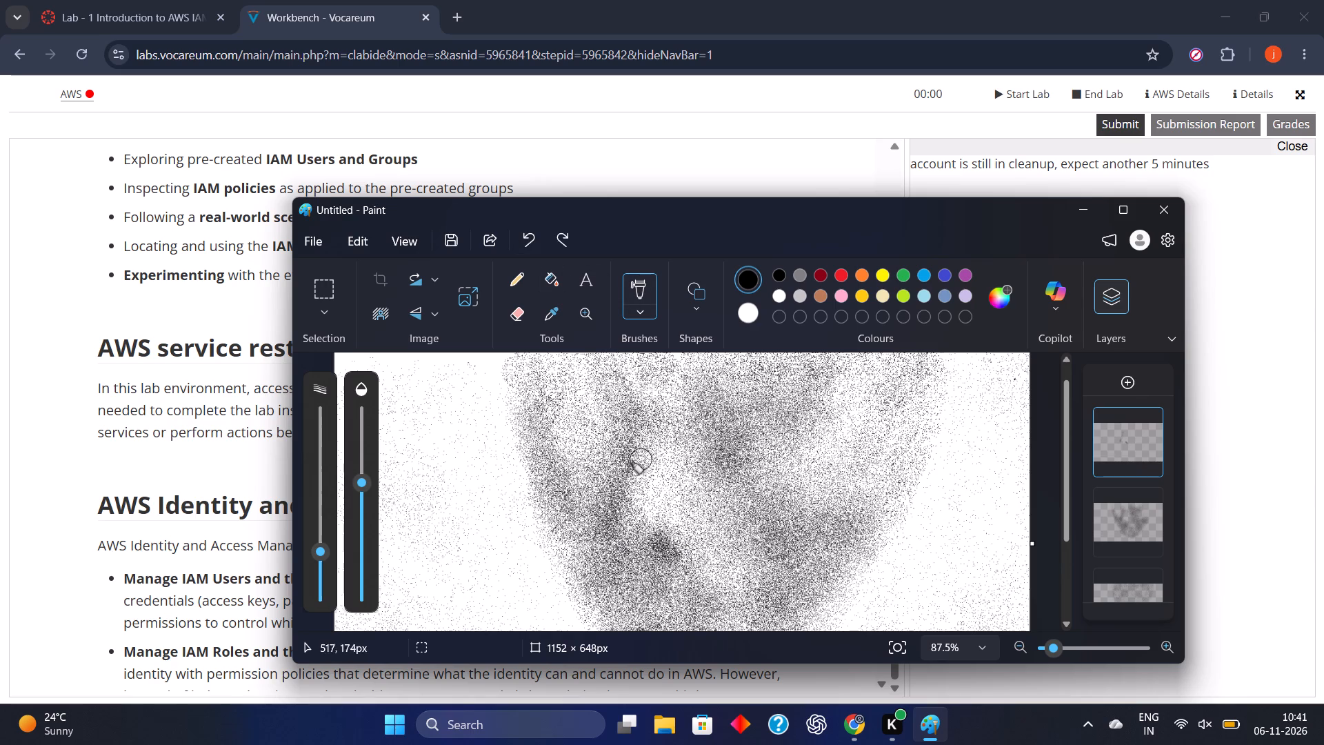
Check the lab page in the browser for its current status, and return to the Paint drawing.
click(1088, 203)
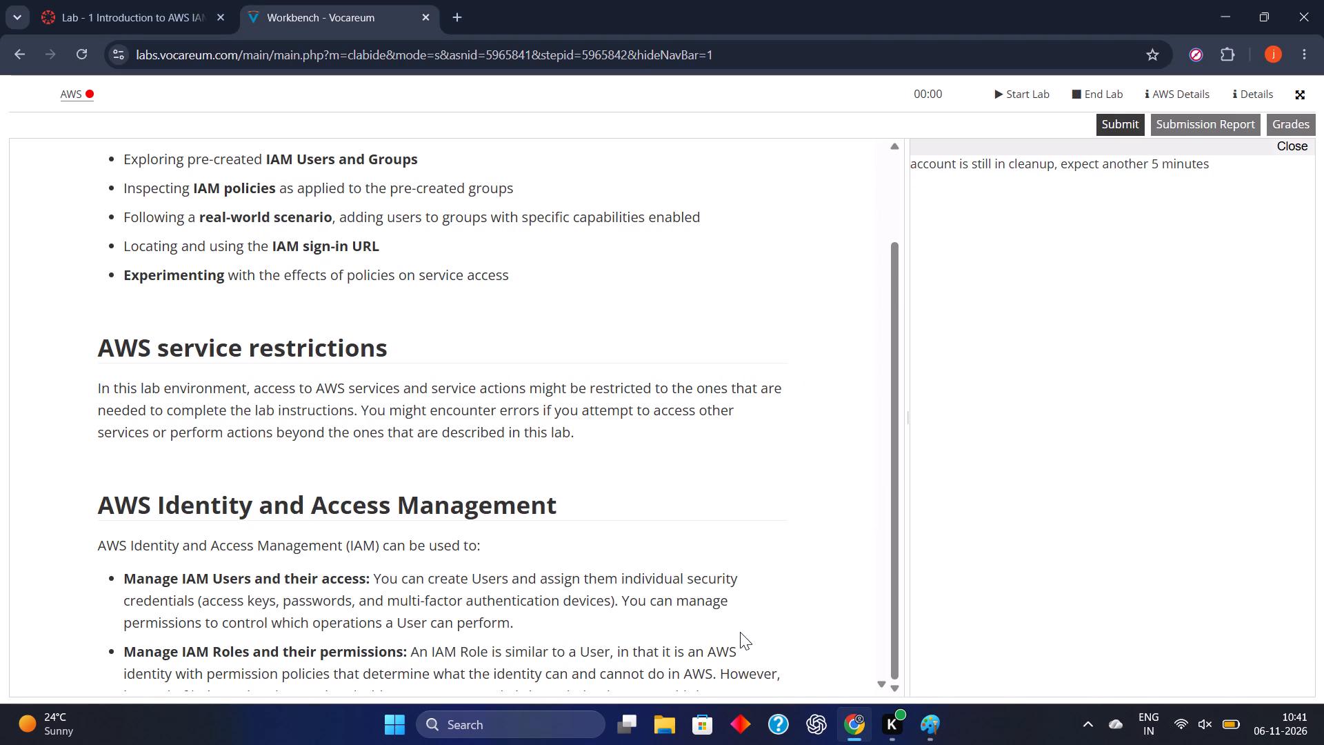
click(934, 722)
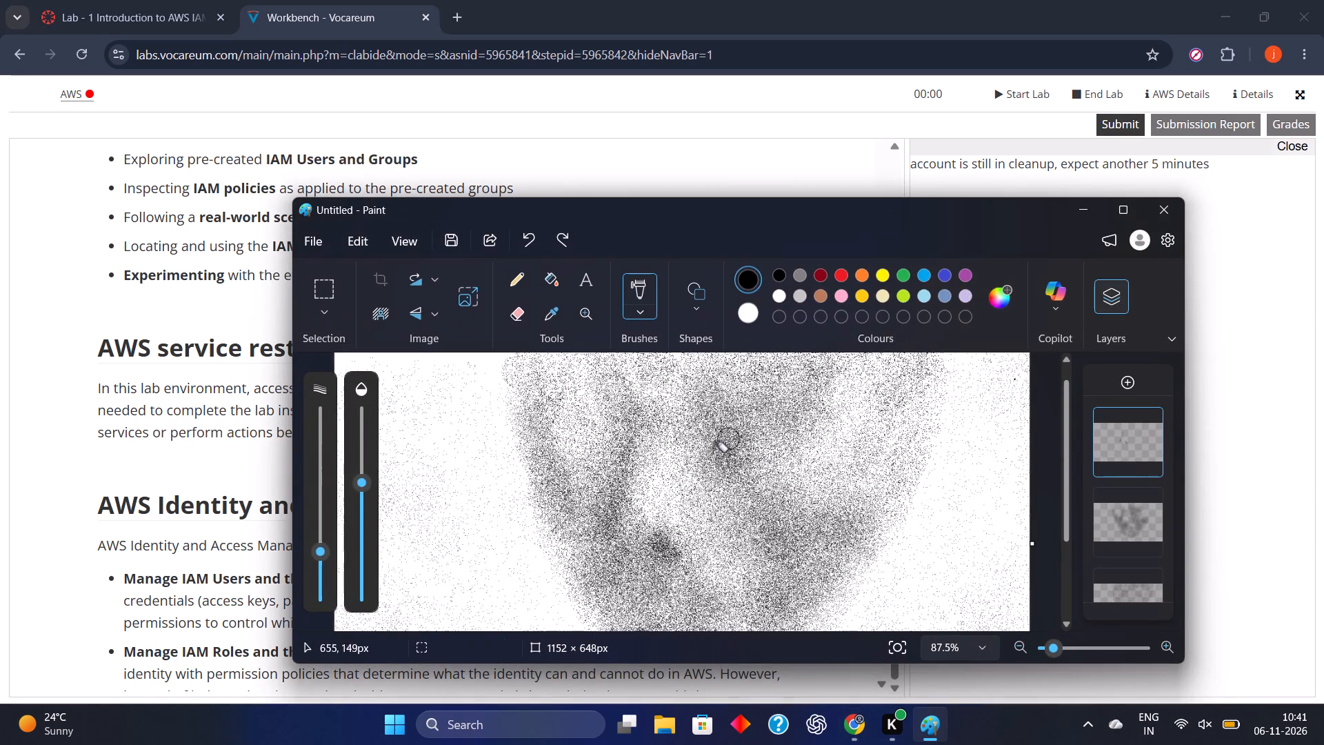
Darken the base of the nose between its shaded side edge and the dark nostril spot.
drag(614, 536, 632, 557)
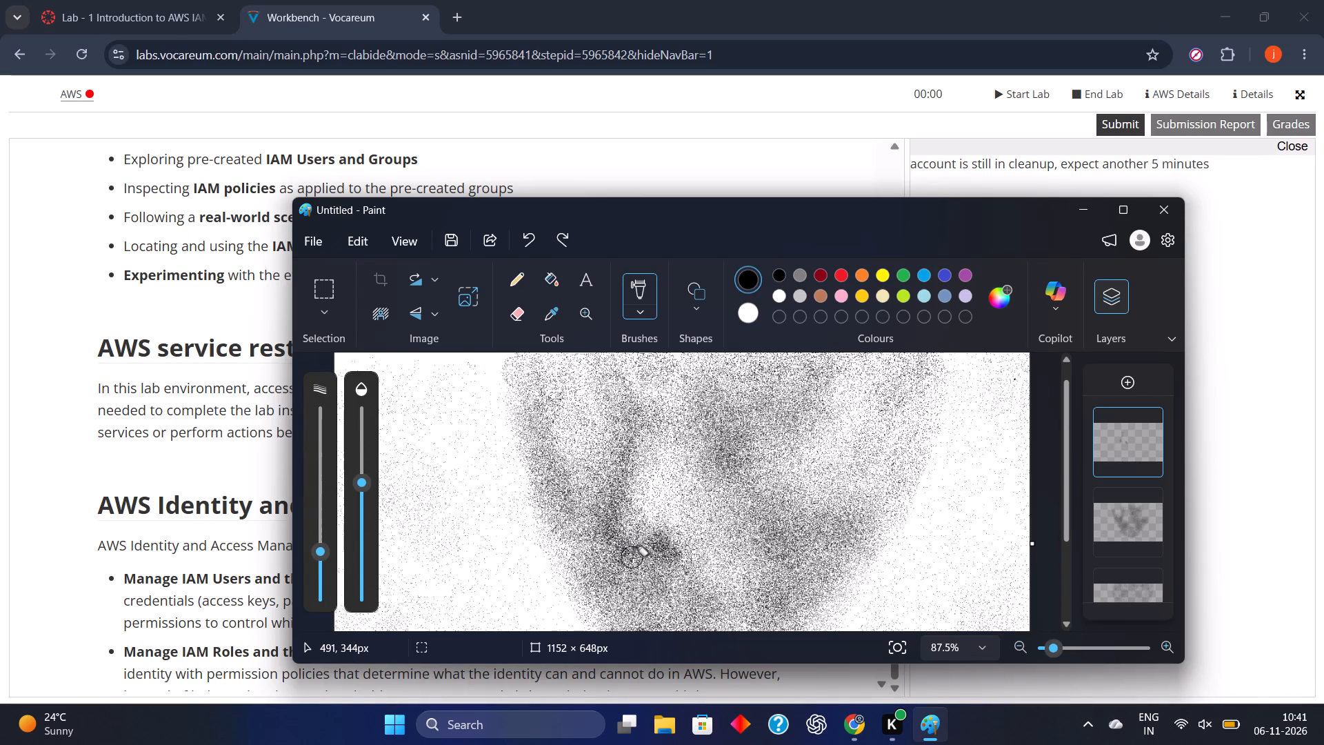
drag(632, 557, 632, 568)
click(608, 543)
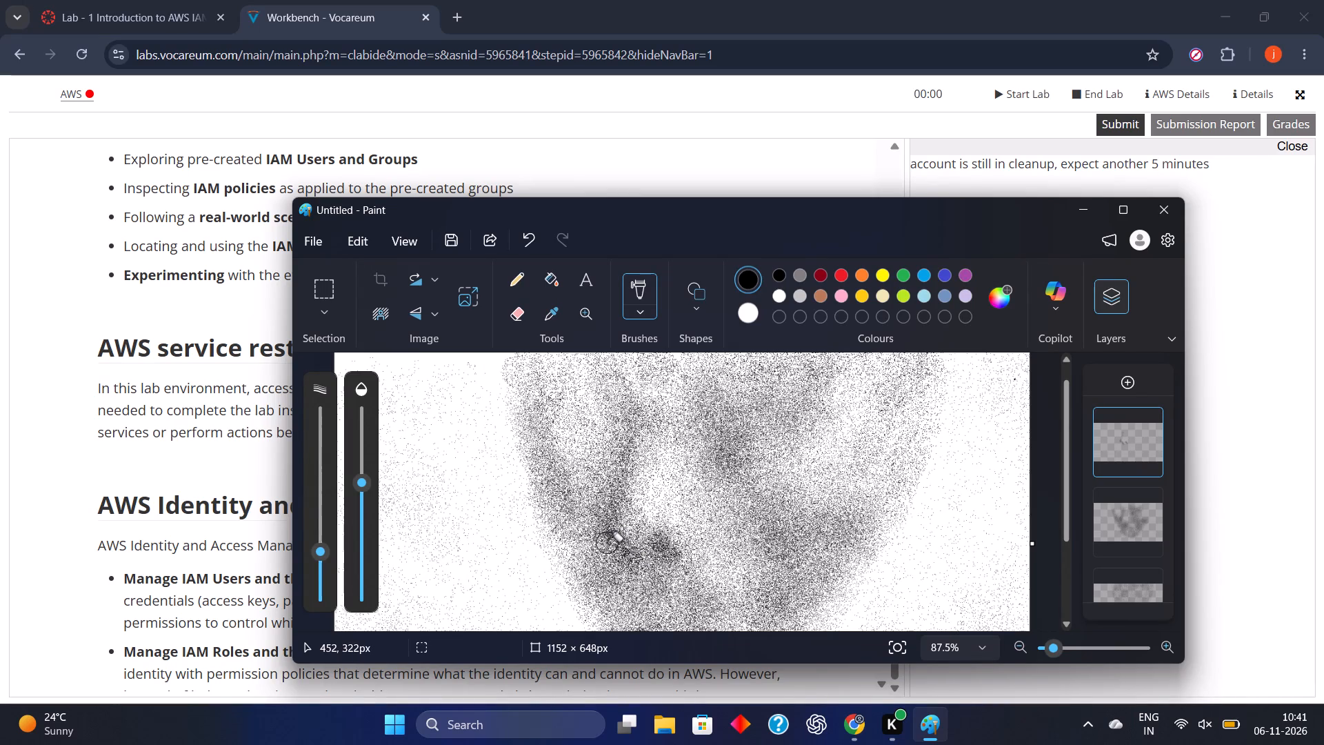
click(614, 552)
Shade the cheek between the face's outer edge and the base of the nose using a slightly larger brush at reduced opacity.
drag(358, 499, 364, 518)
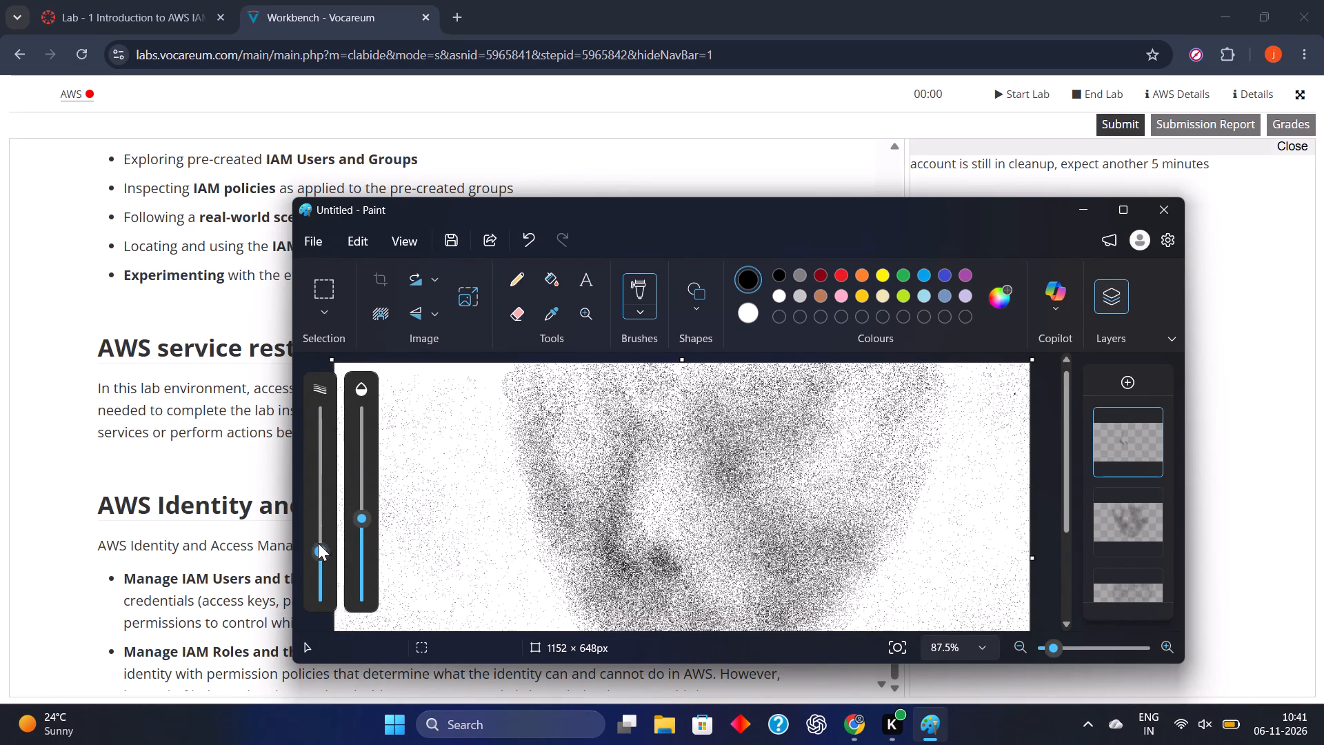
drag(318, 543, 319, 533)
drag(357, 524, 357, 520)
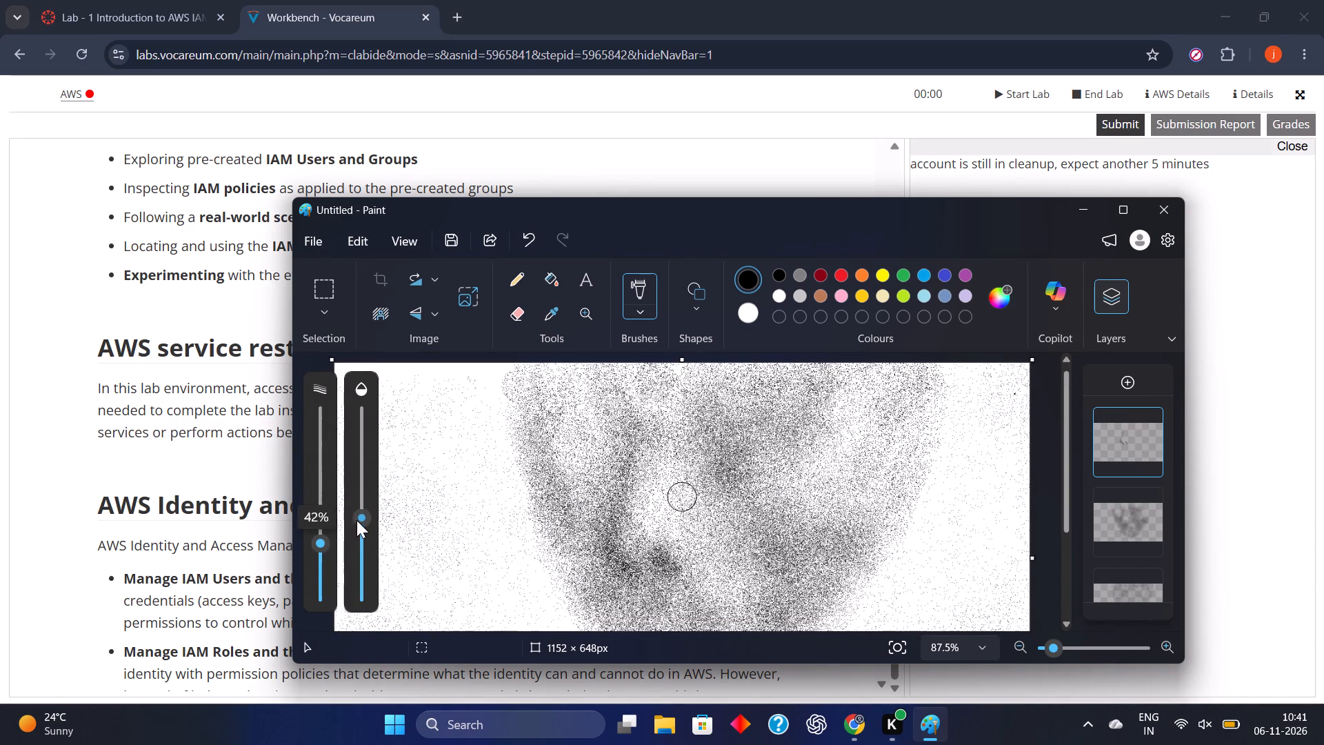
drag(357, 520, 360, 511)
drag(548, 514, 565, 557)
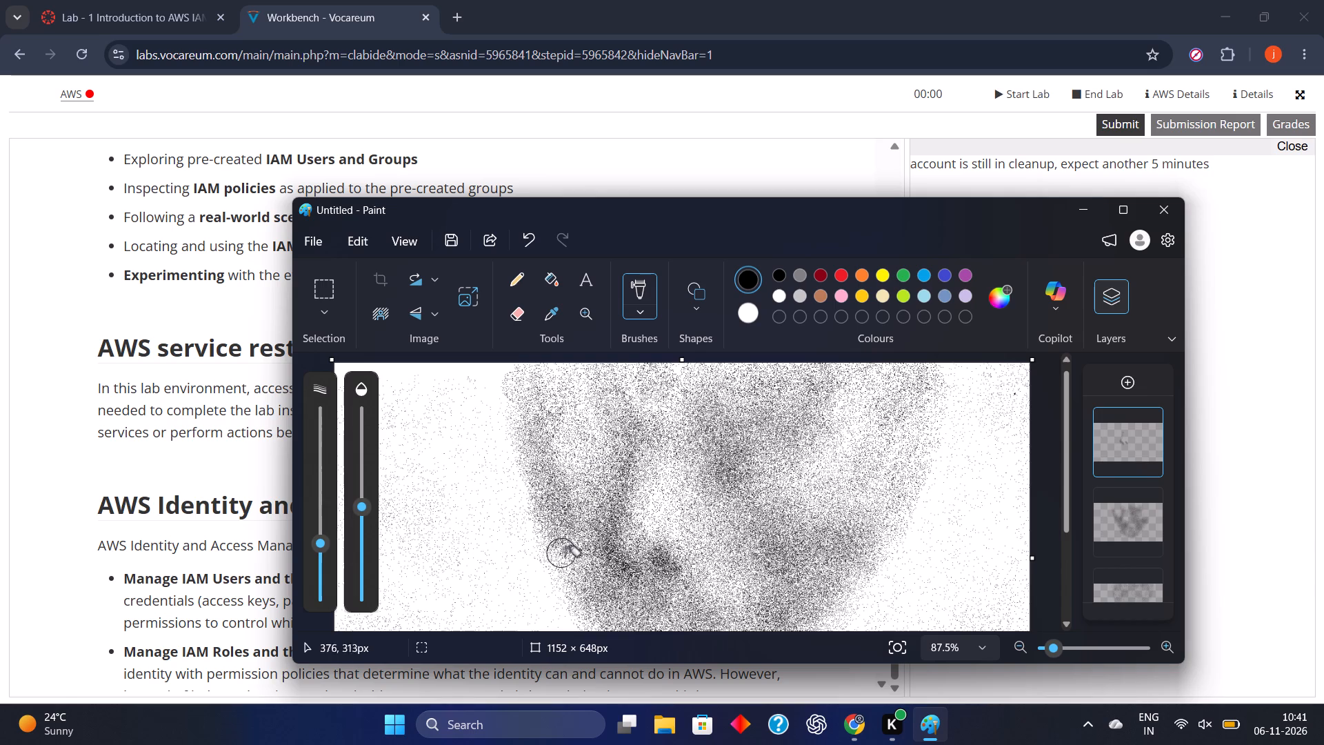
drag(565, 557, 586, 550)
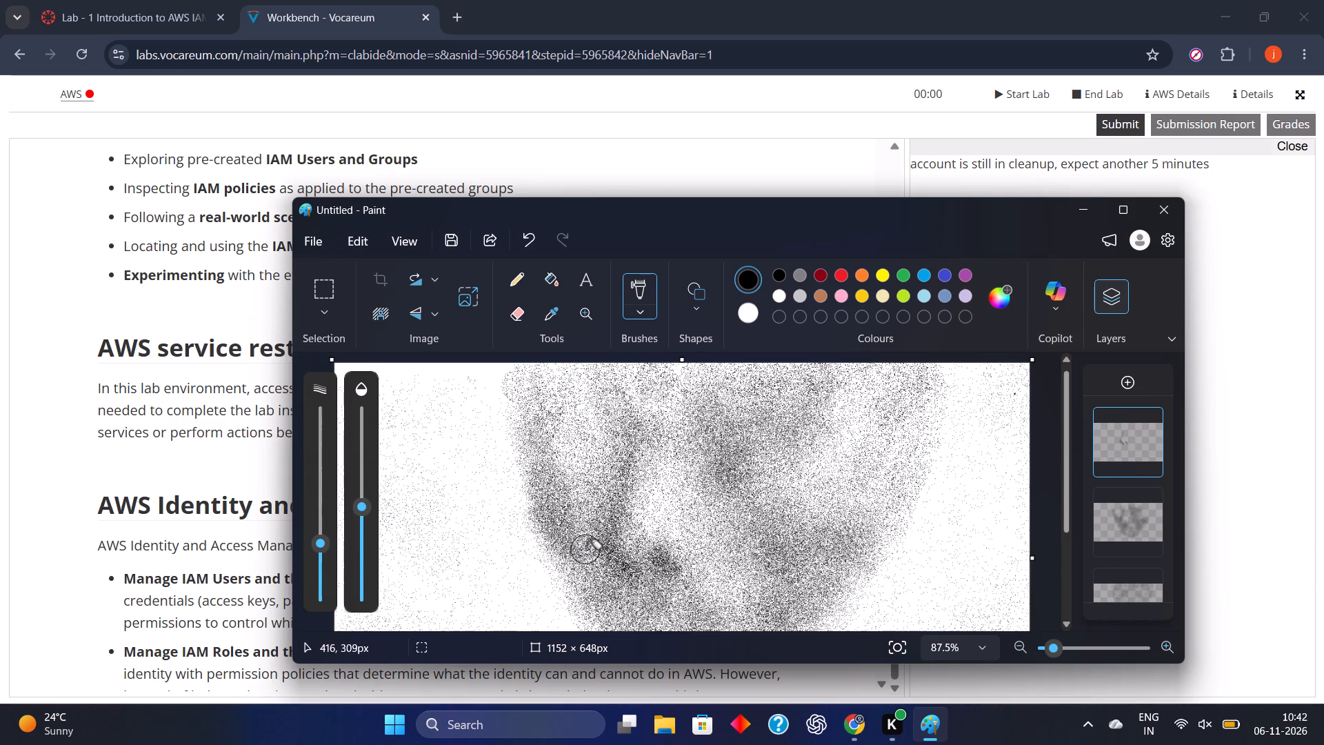
drag(586, 550, 559, 555)
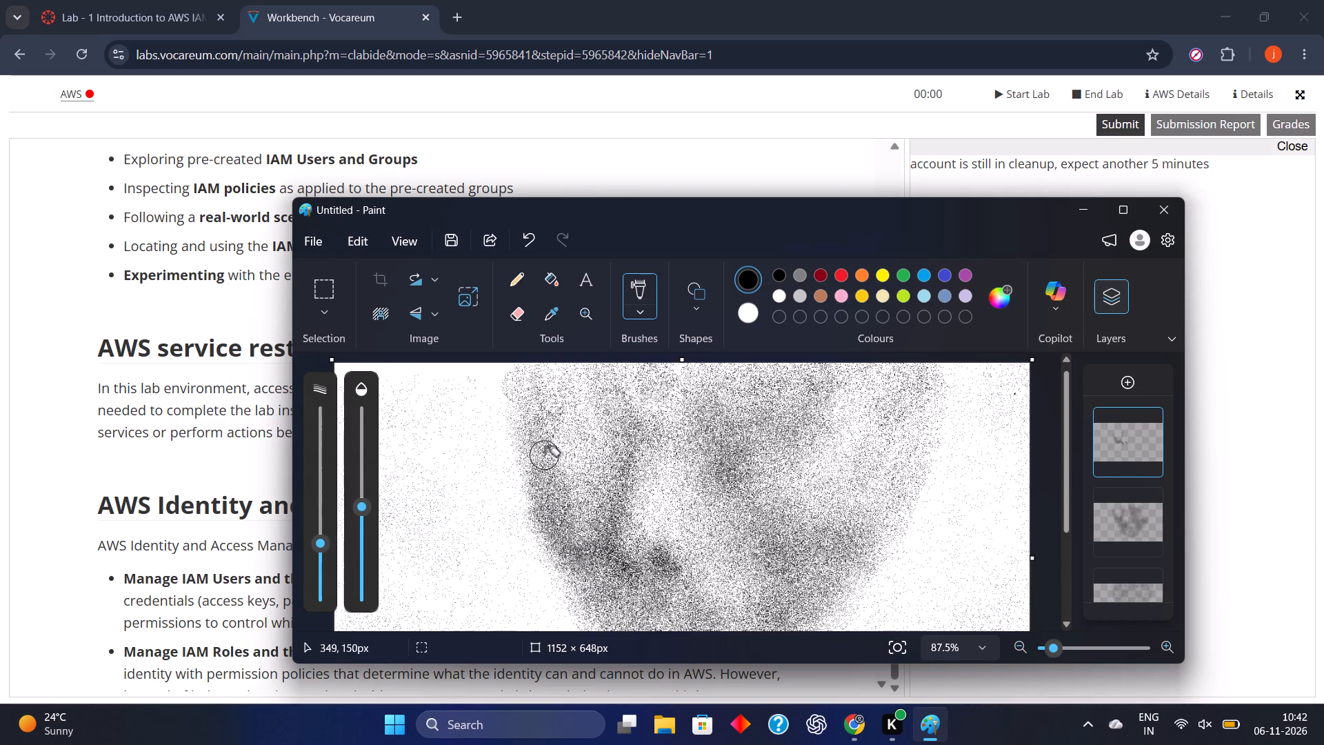
drag(586, 539, 574, 499)
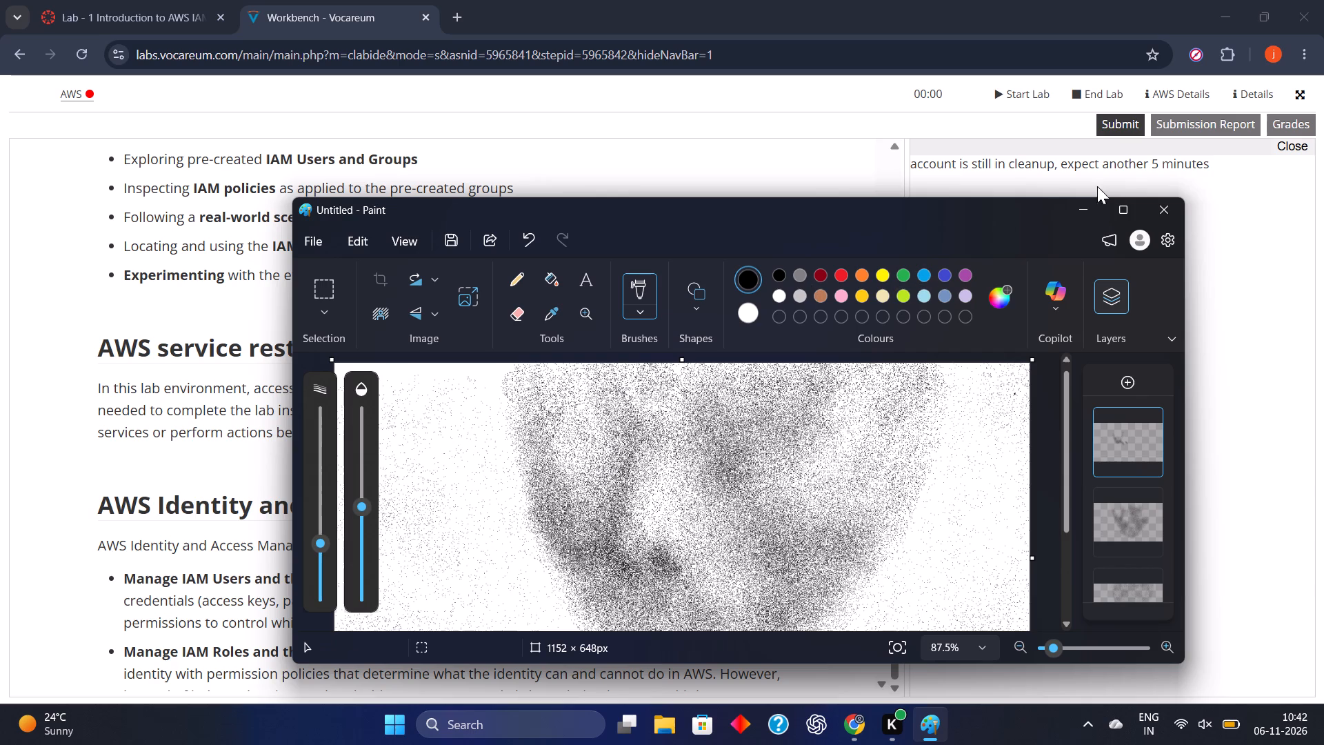
Switch to the lab page in the browser and start the AWS lab again.
click(1080, 207)
scroll(1041, 234, down, 1)
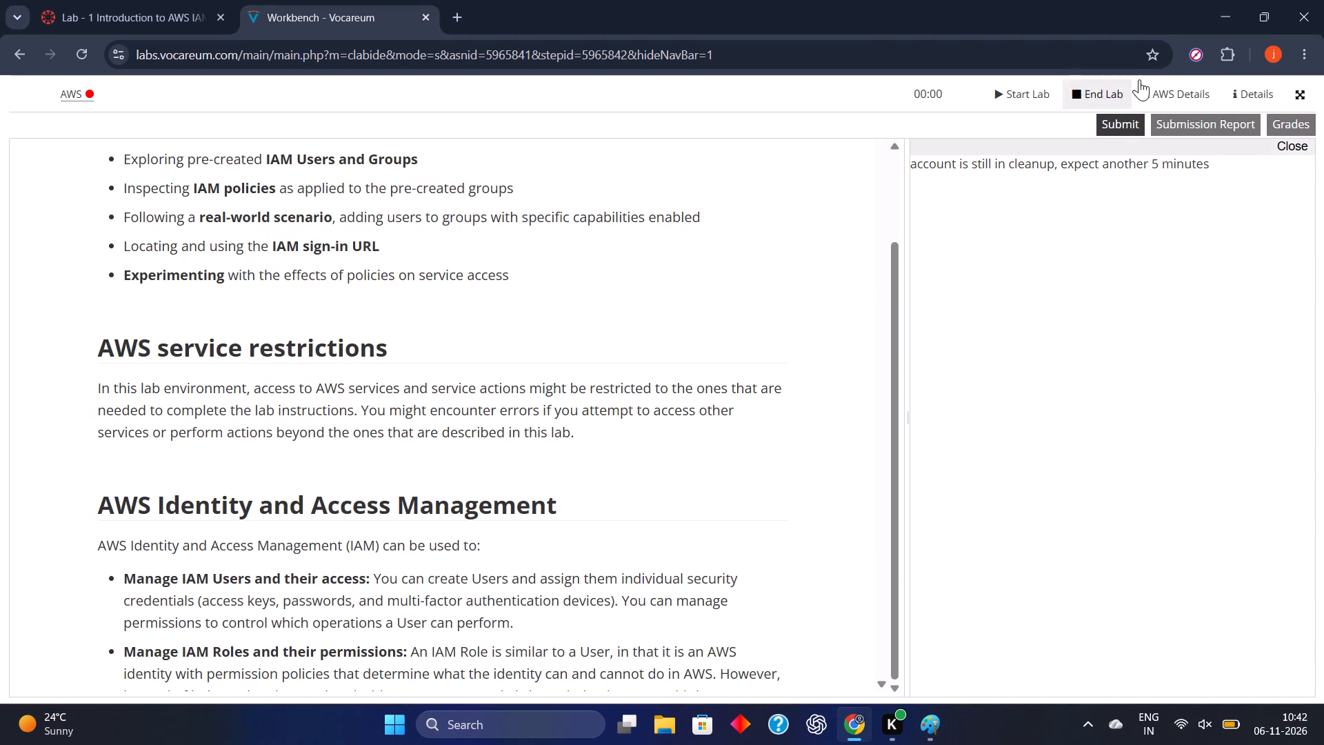
click(998, 97)
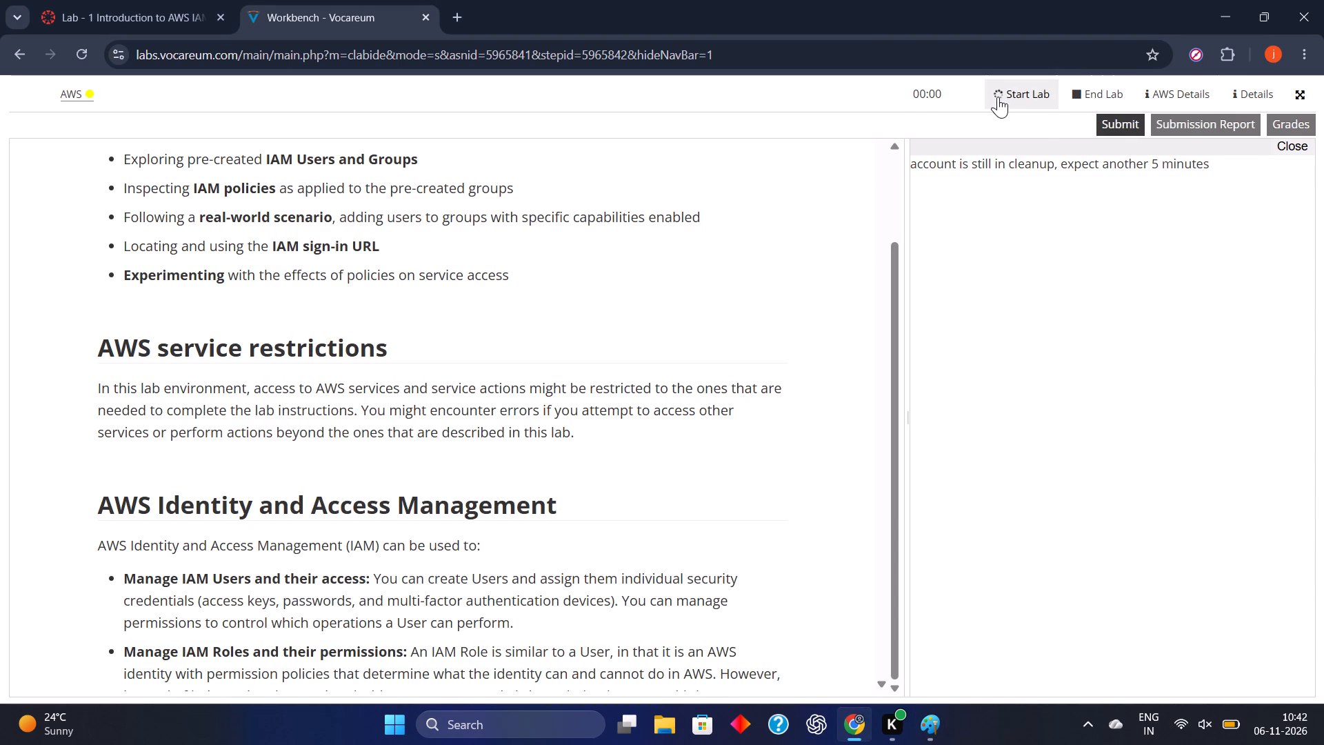
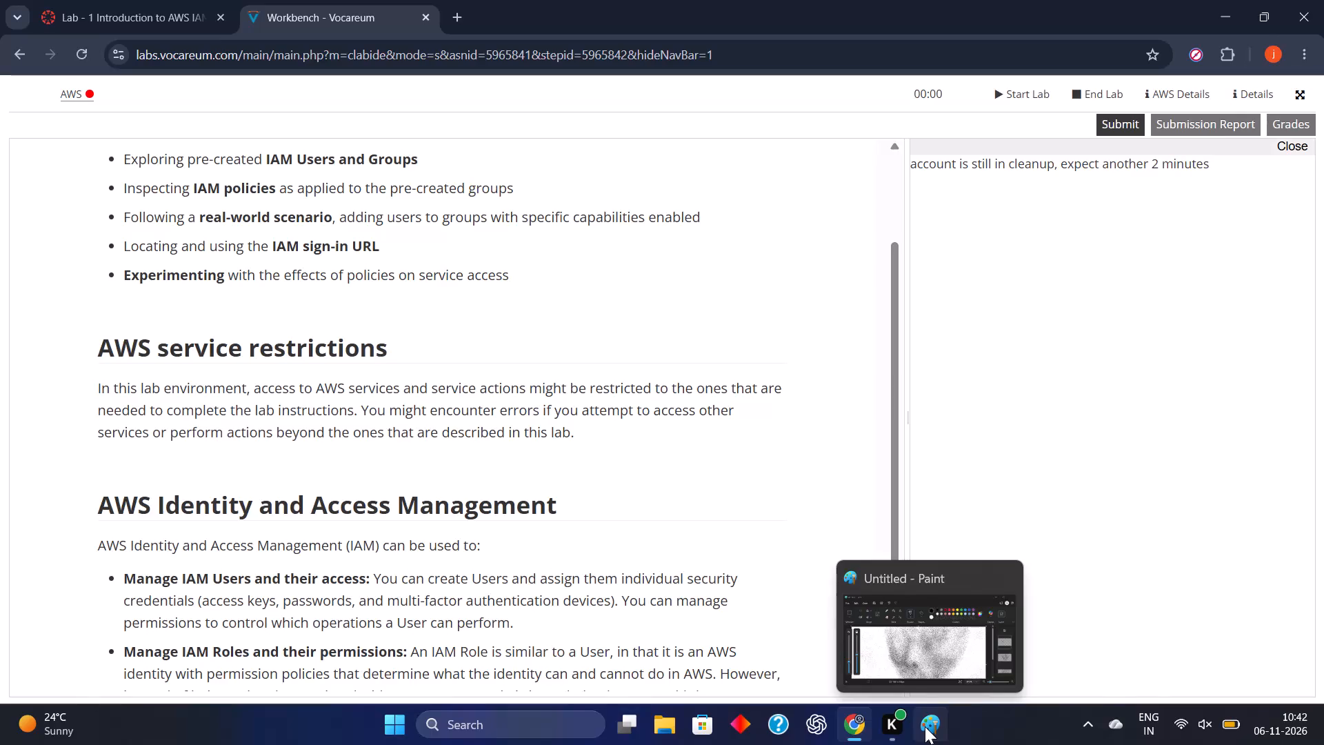
Return to the Paint drawing and soften the dark nostril spot and nose base using a larger eraser at reduced opacity.
click(925, 726)
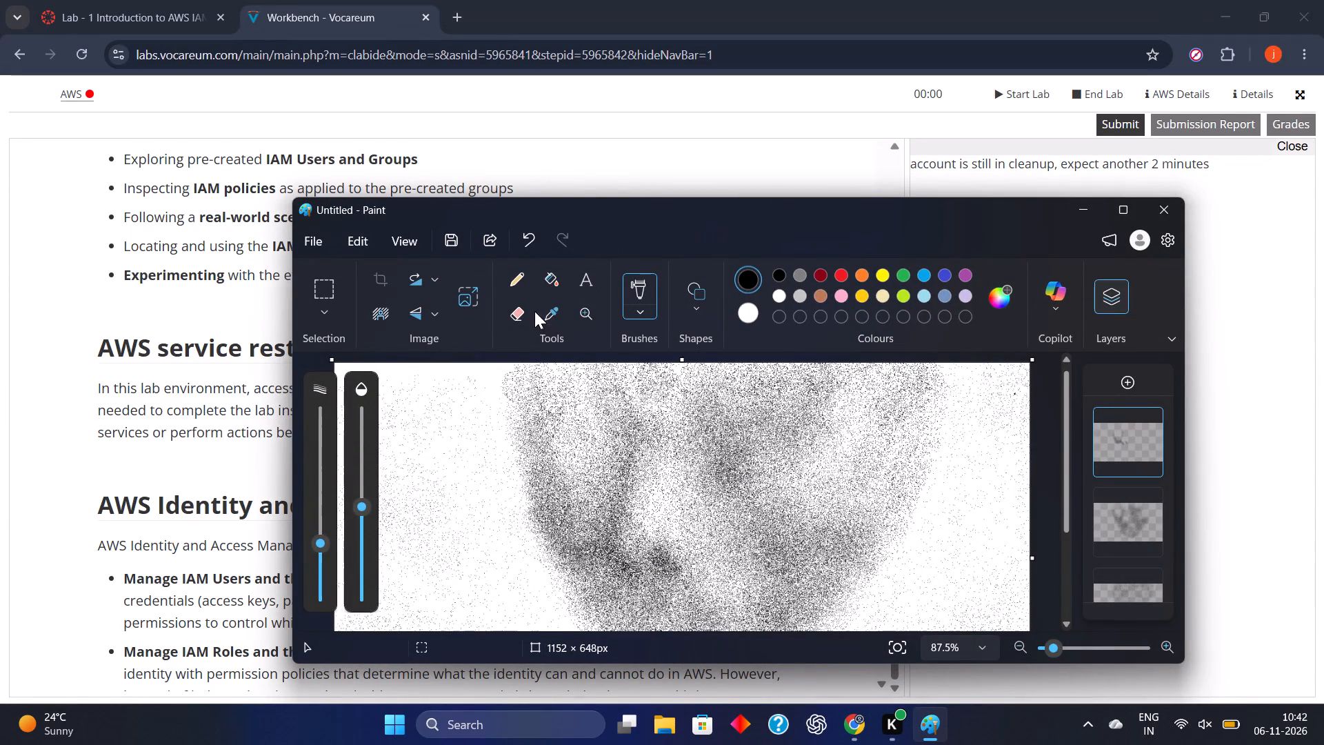
click(517, 317)
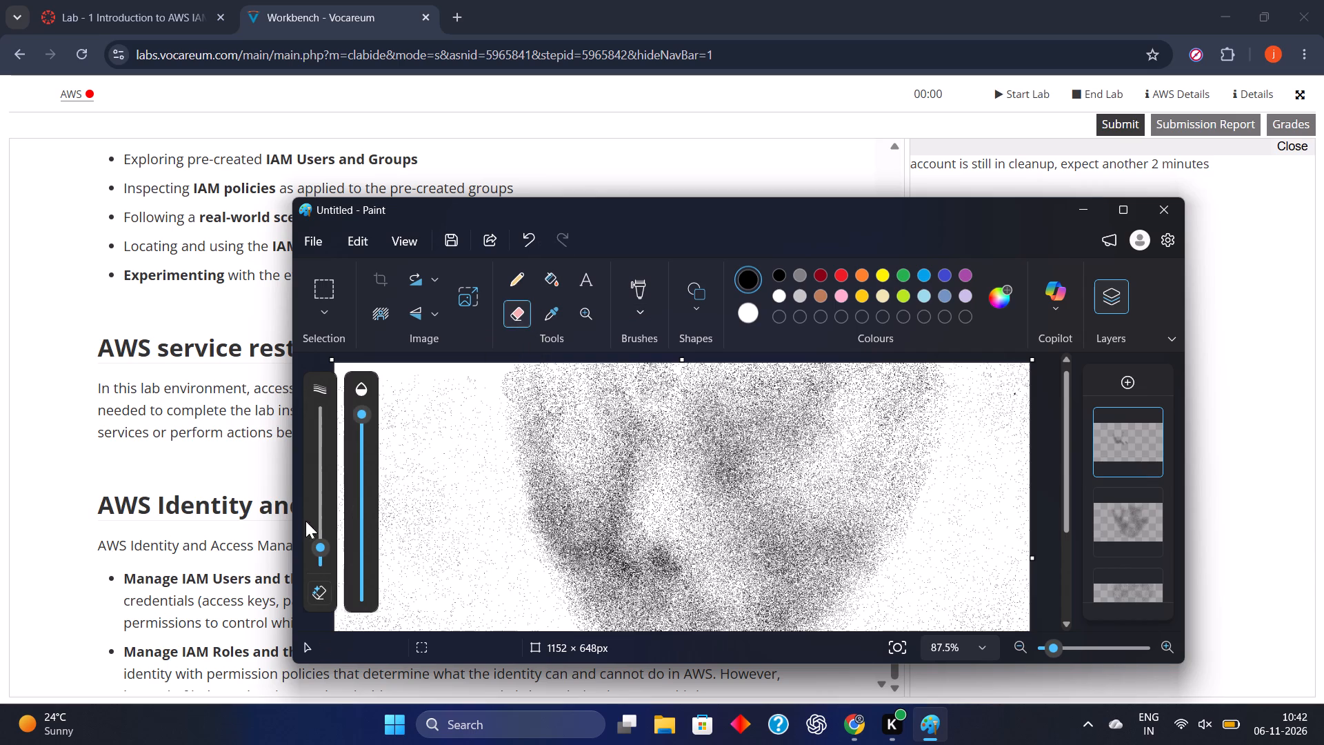
drag(318, 535, 319, 515)
drag(361, 413, 372, 563)
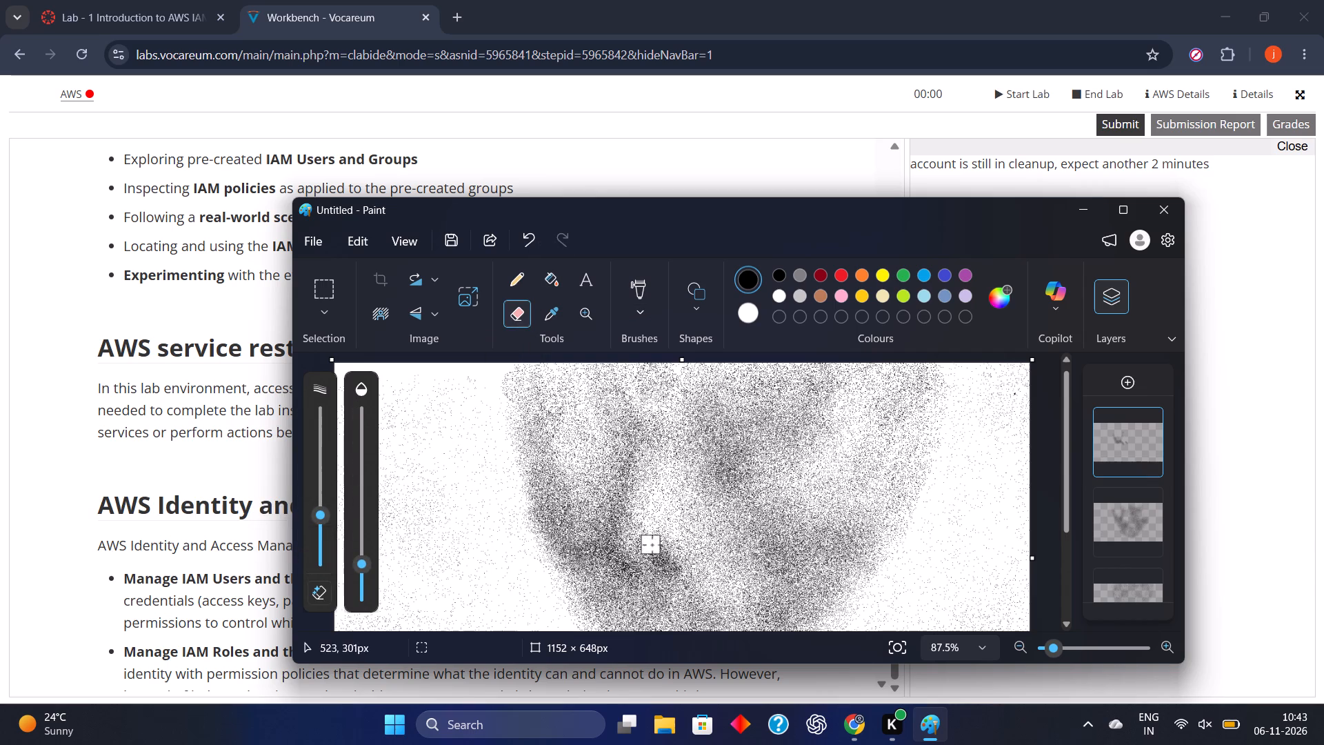
drag(659, 544, 676, 554)
click(676, 554)
drag(671, 553, 662, 549)
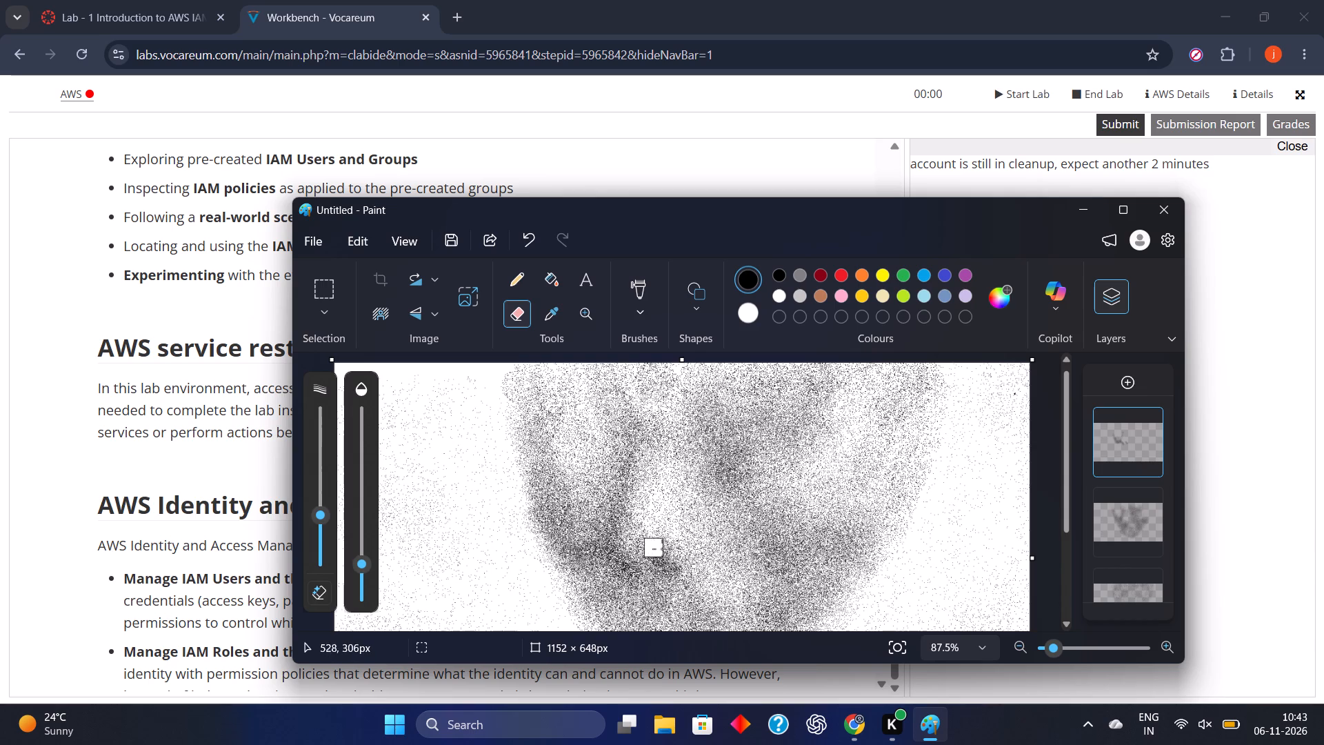
drag(662, 549, 674, 546)
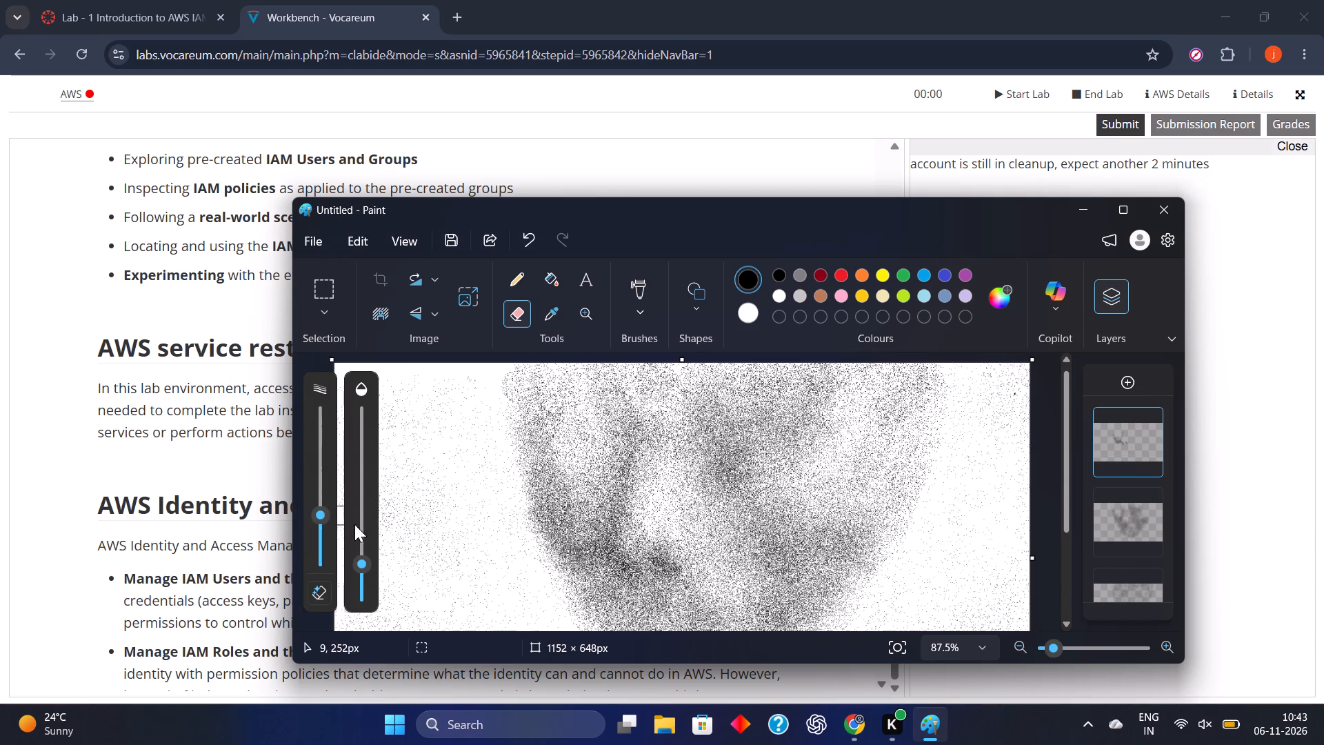
drag(367, 538, 365, 513)
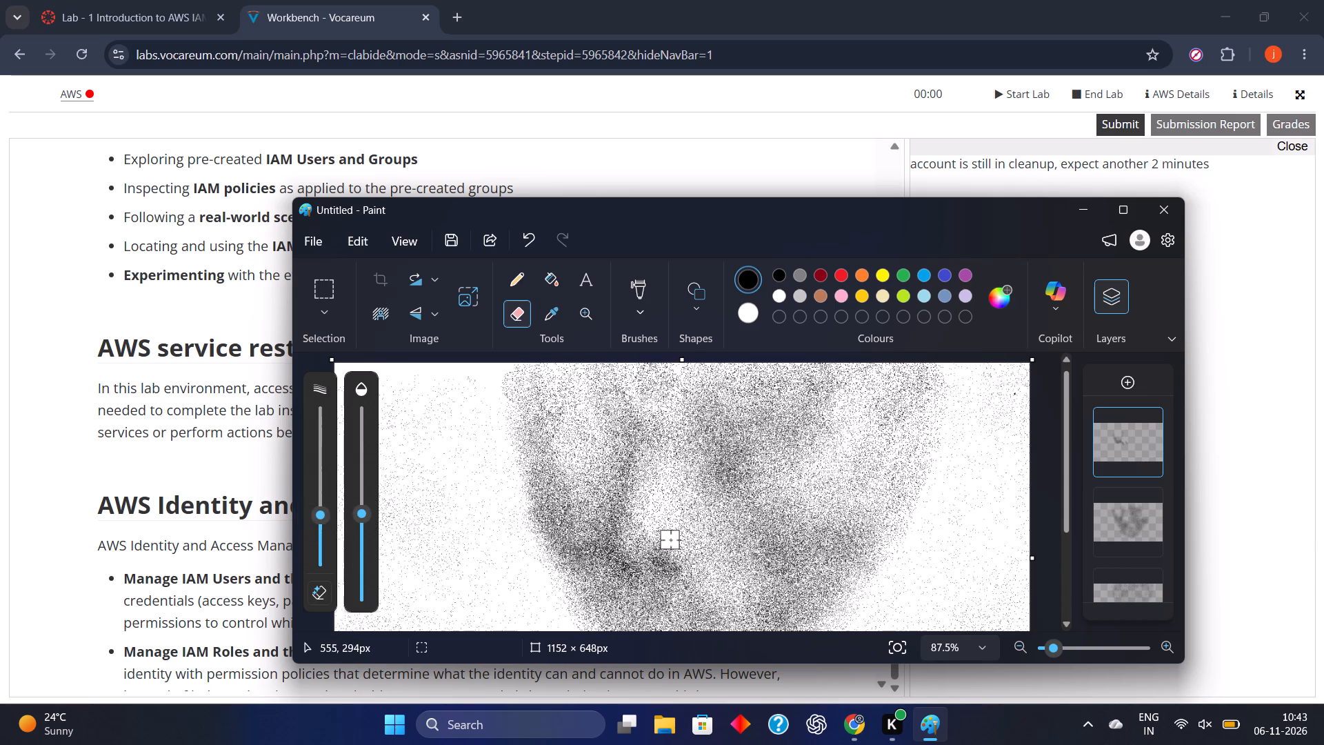
click(673, 540)
Brush shading downward below the nose base, along the narrow side of the face near its outer edge.
click(645, 284)
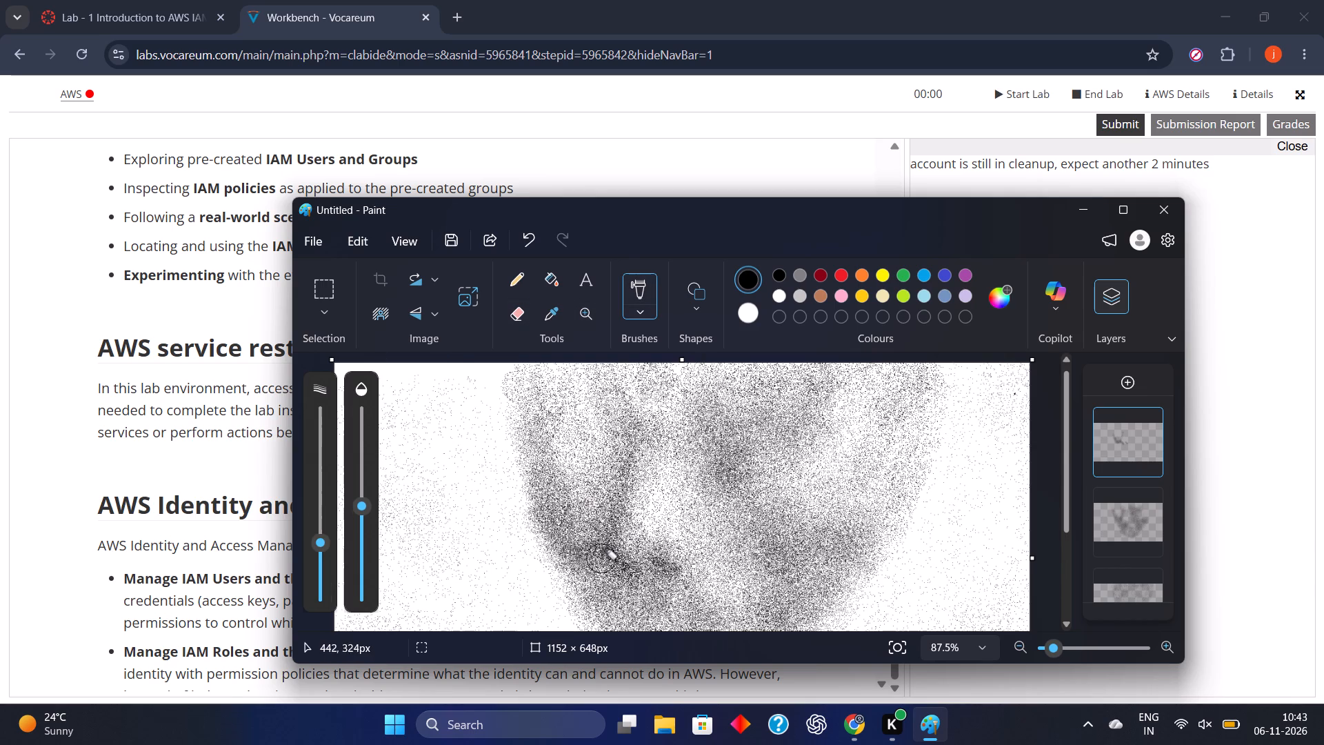
drag(601, 579, 610, 619)
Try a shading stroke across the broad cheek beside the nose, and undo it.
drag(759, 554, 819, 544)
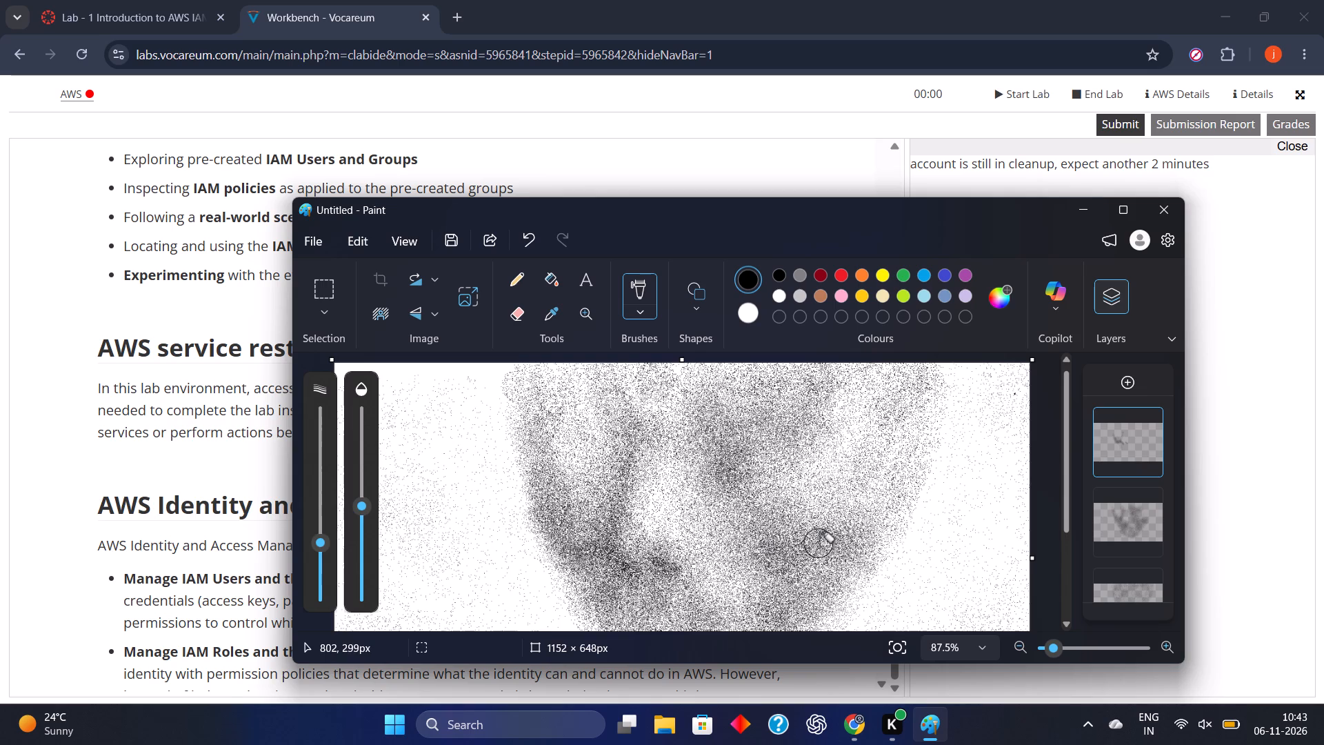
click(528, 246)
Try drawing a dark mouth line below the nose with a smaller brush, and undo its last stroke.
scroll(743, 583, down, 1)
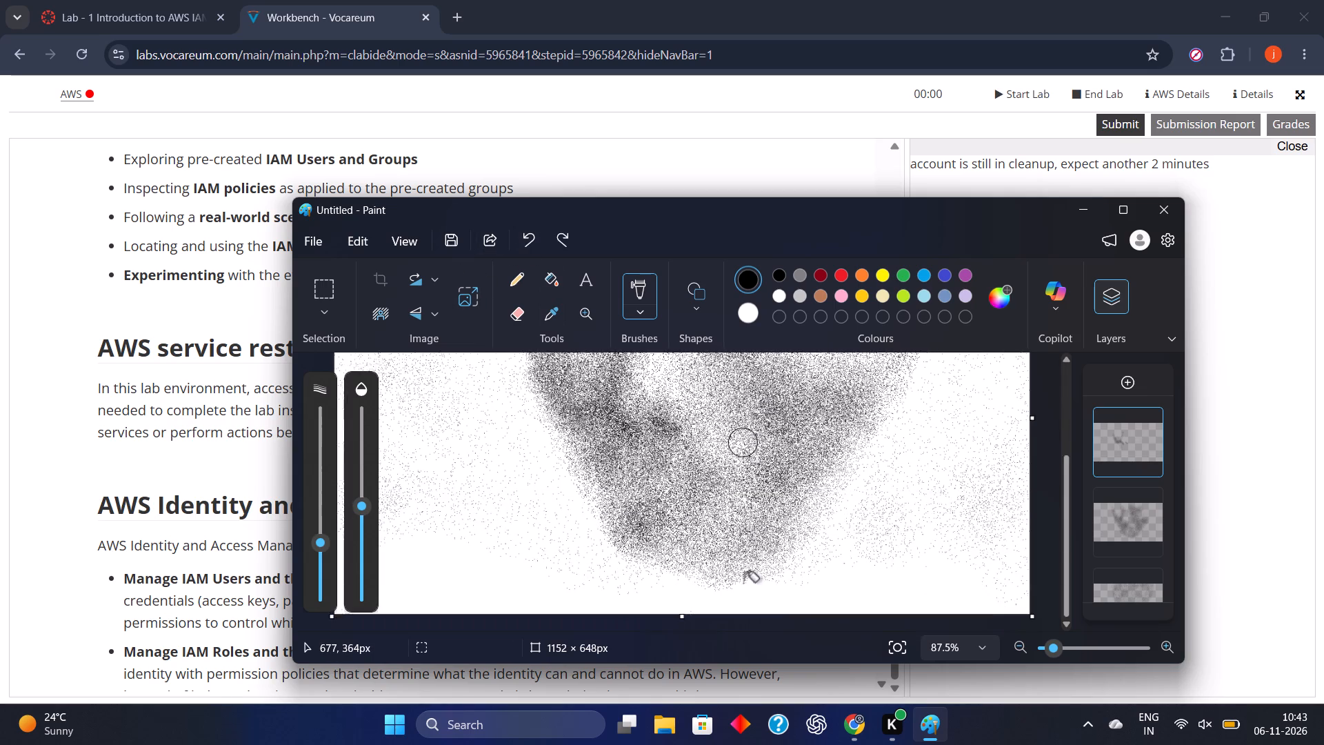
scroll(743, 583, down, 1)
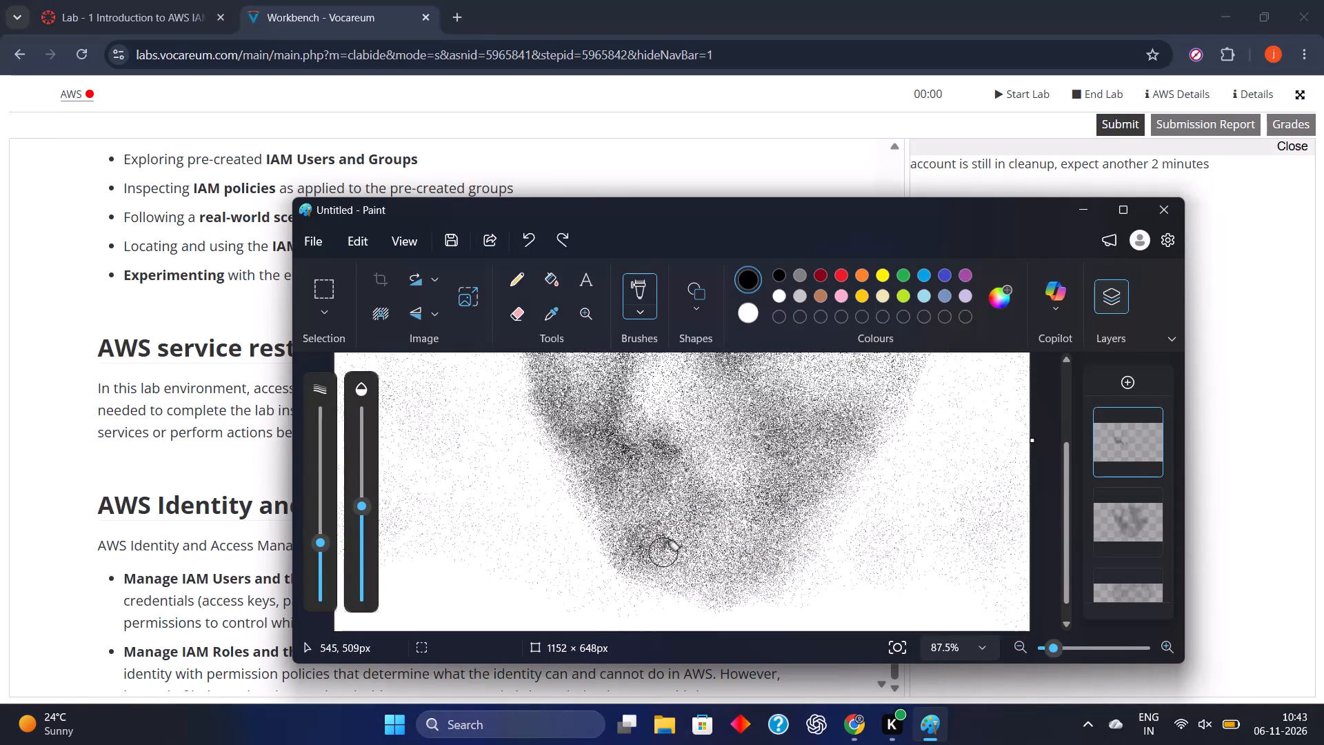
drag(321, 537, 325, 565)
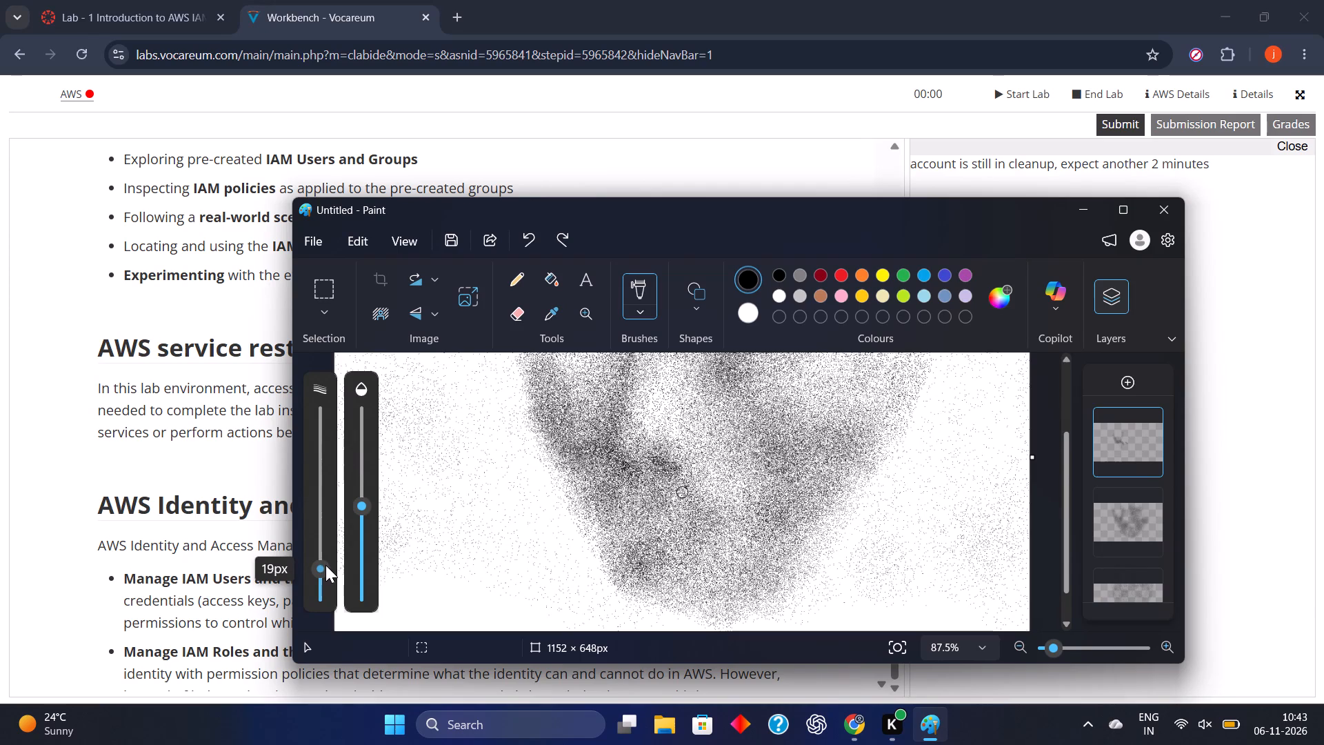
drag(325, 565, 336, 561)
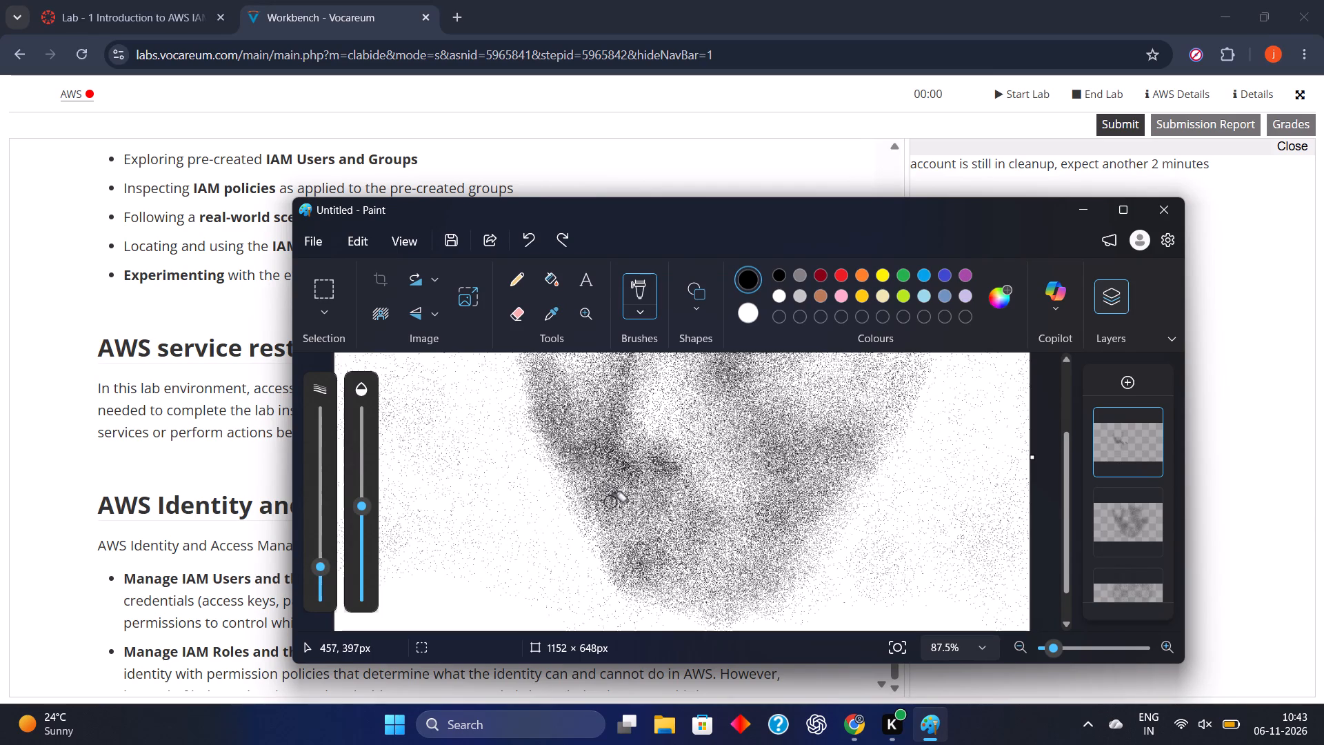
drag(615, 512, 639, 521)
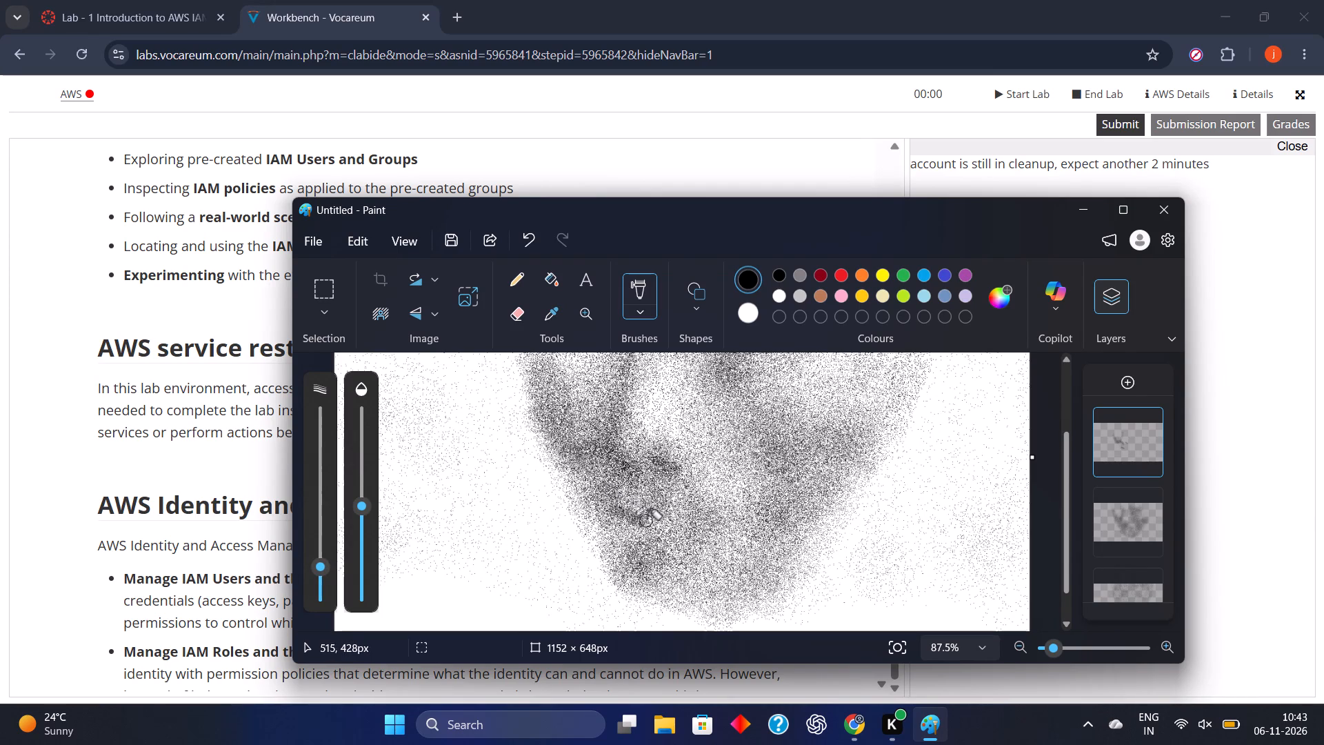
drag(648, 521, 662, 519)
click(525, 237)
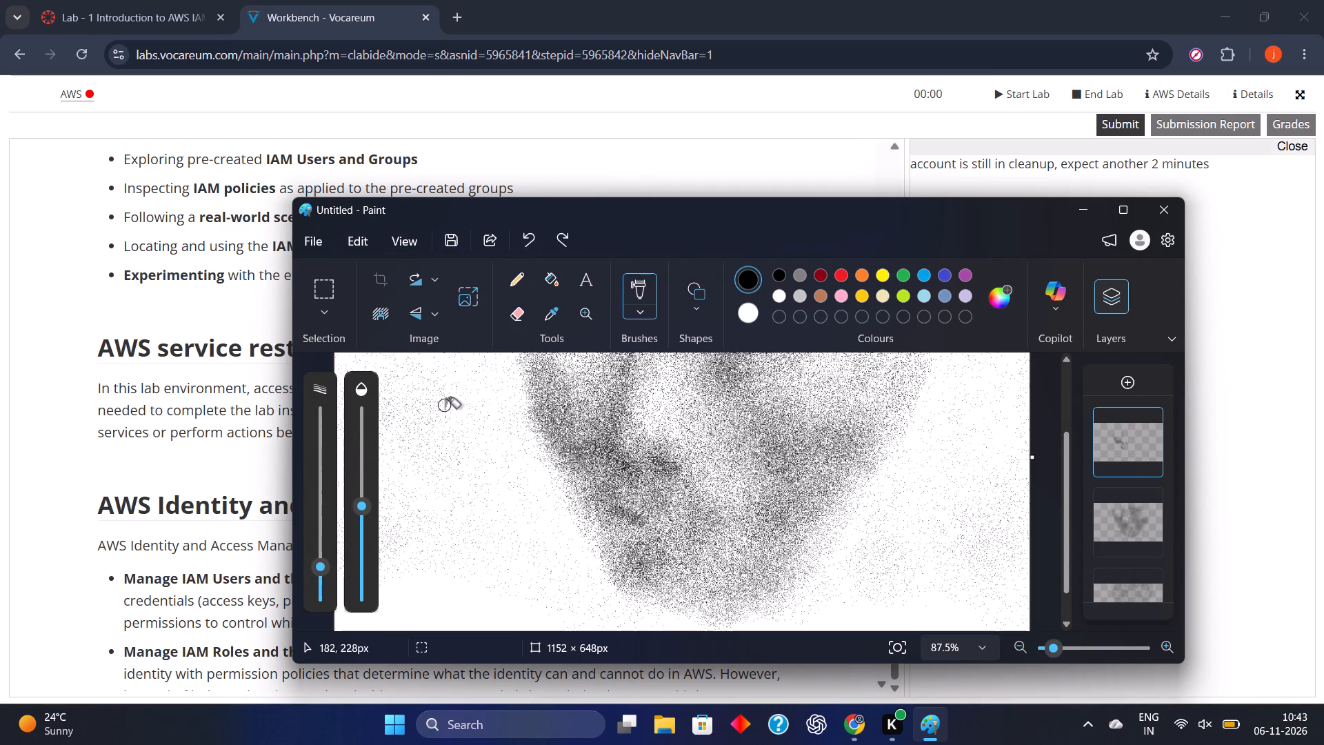
Lower the brush opacity slightly.
drag(361, 514, 363, 539)
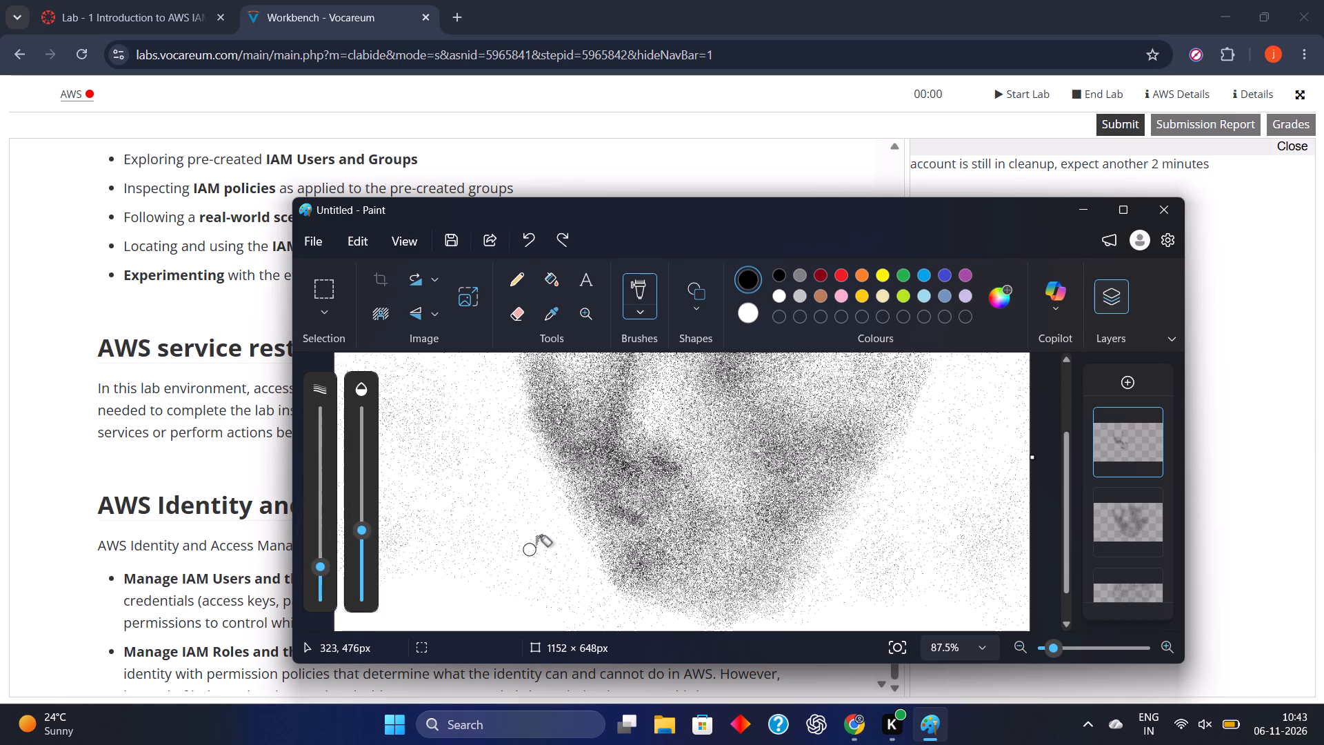
Switch to the lab page in the browser and try starting the AWS lab again.
click(1086, 216)
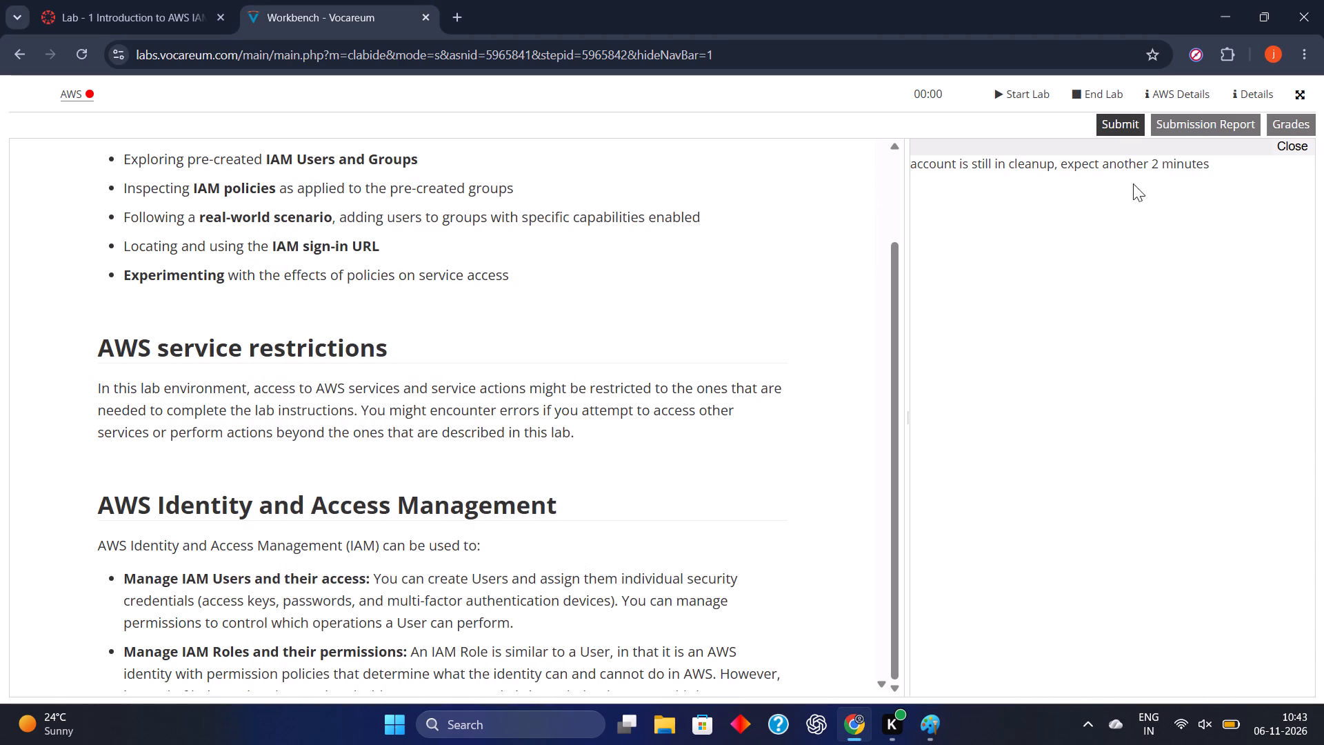
click(1001, 95)
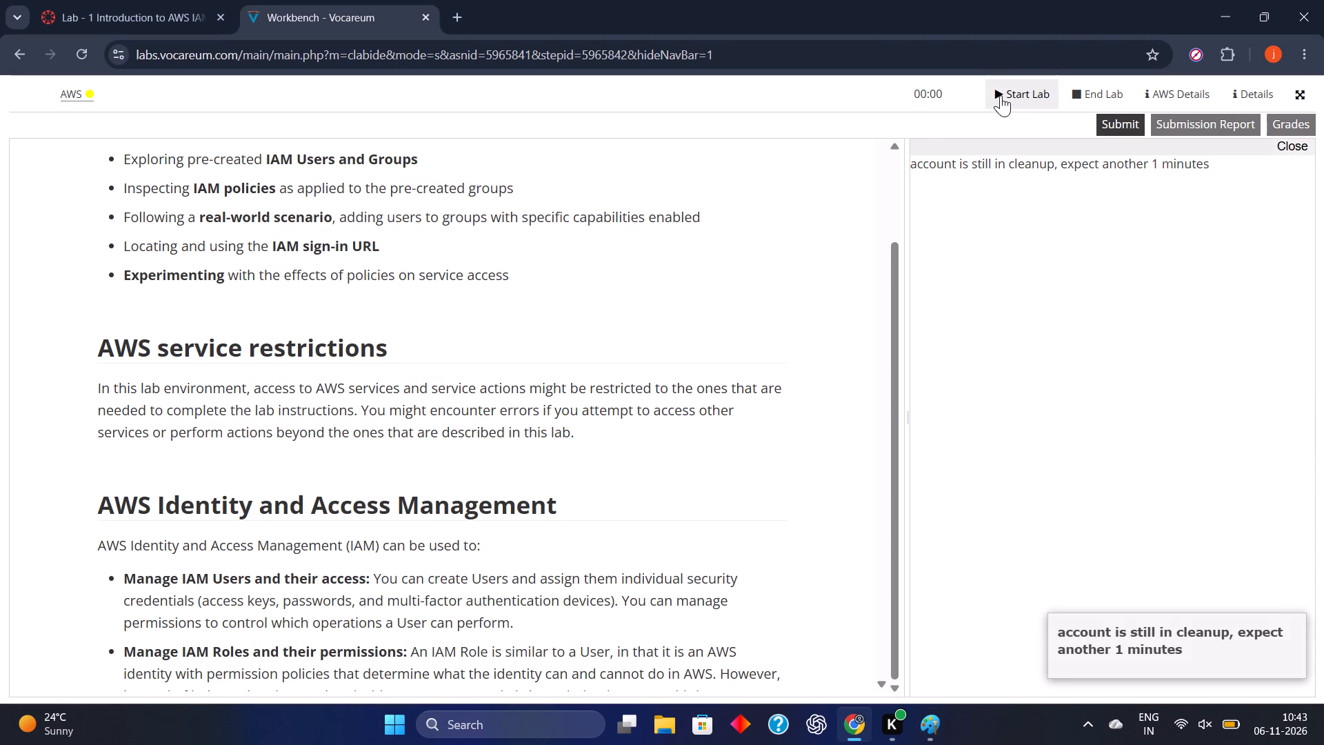
click(1001, 95)
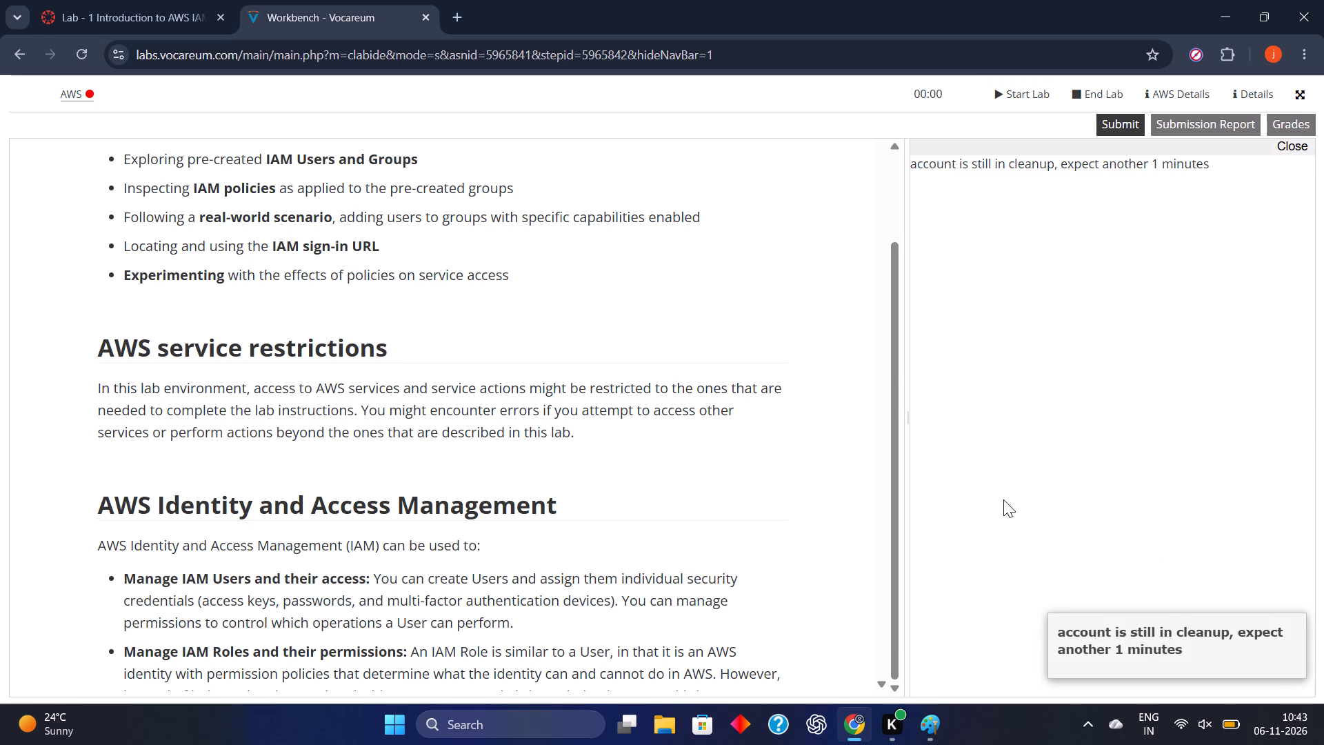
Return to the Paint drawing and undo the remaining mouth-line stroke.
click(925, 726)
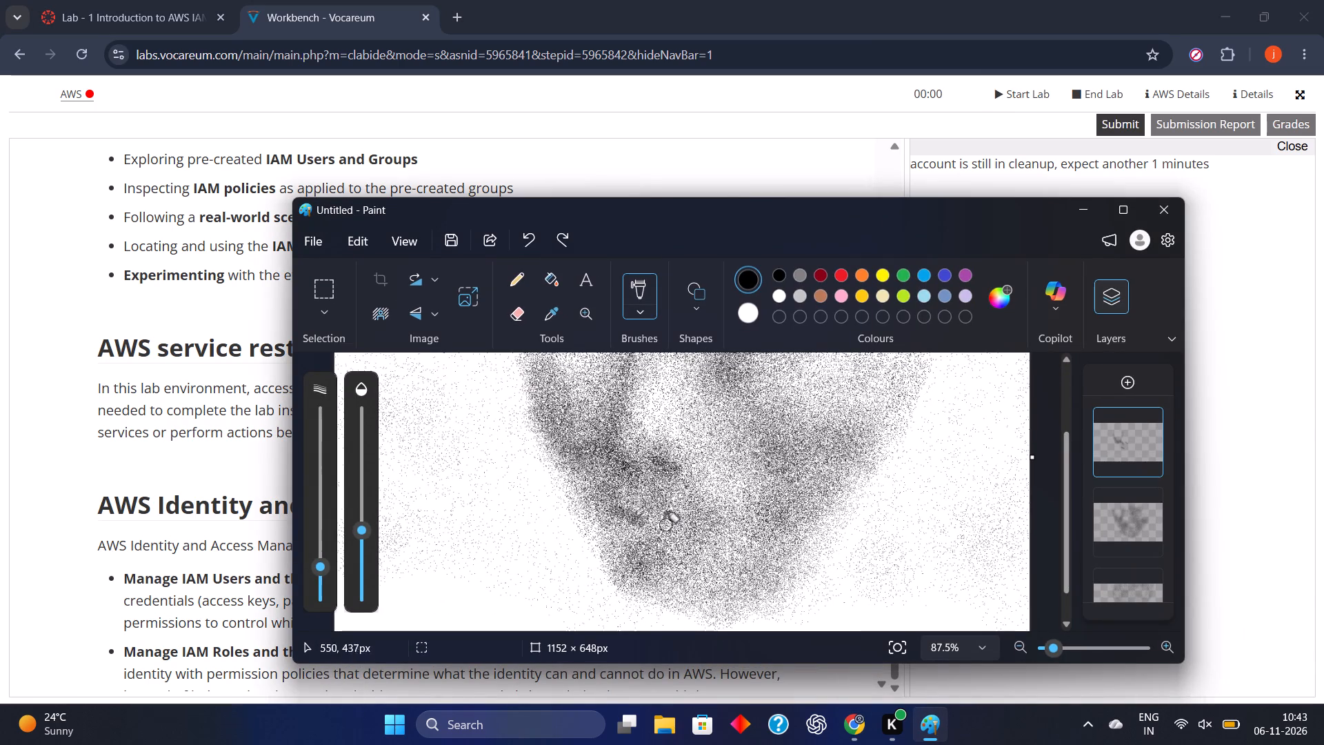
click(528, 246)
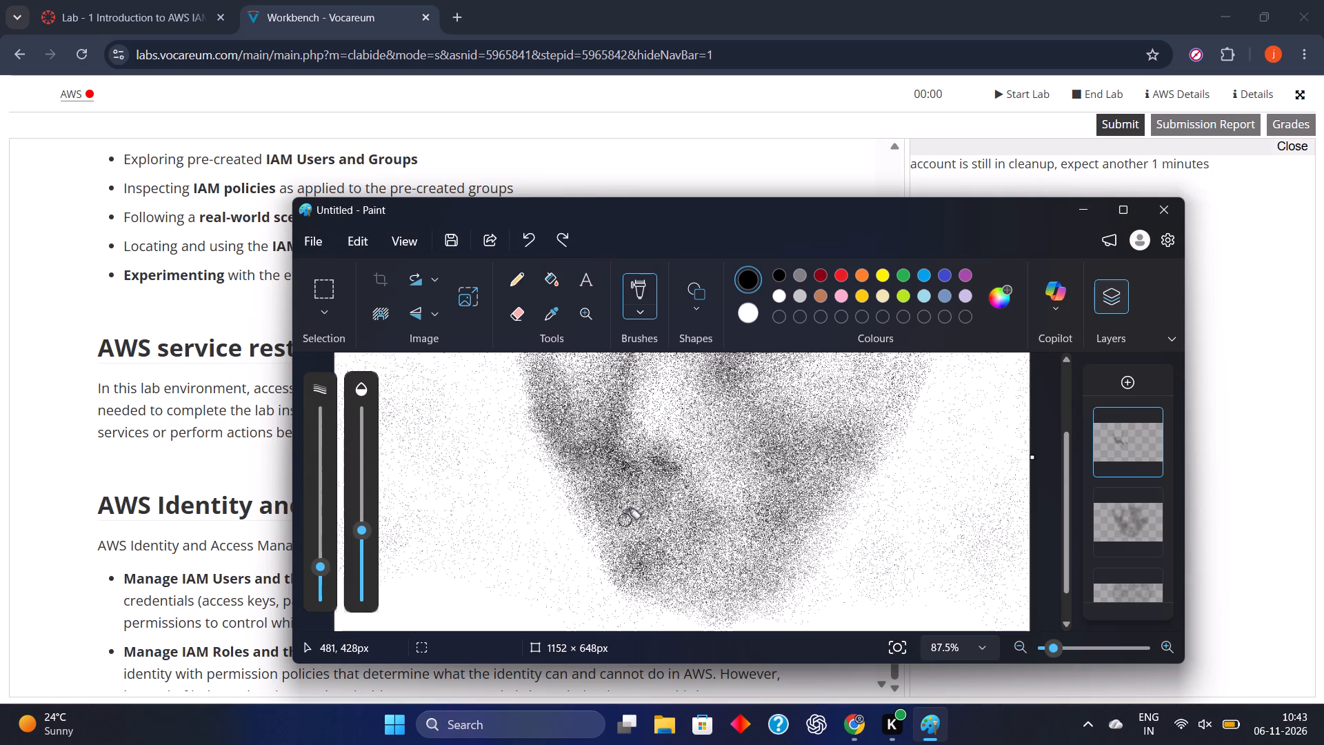
Draw a soft dark mouth line below the nostril, slanting slightly down toward the broad cheek, using a slightly larger brush.
drag(318, 559, 318, 557)
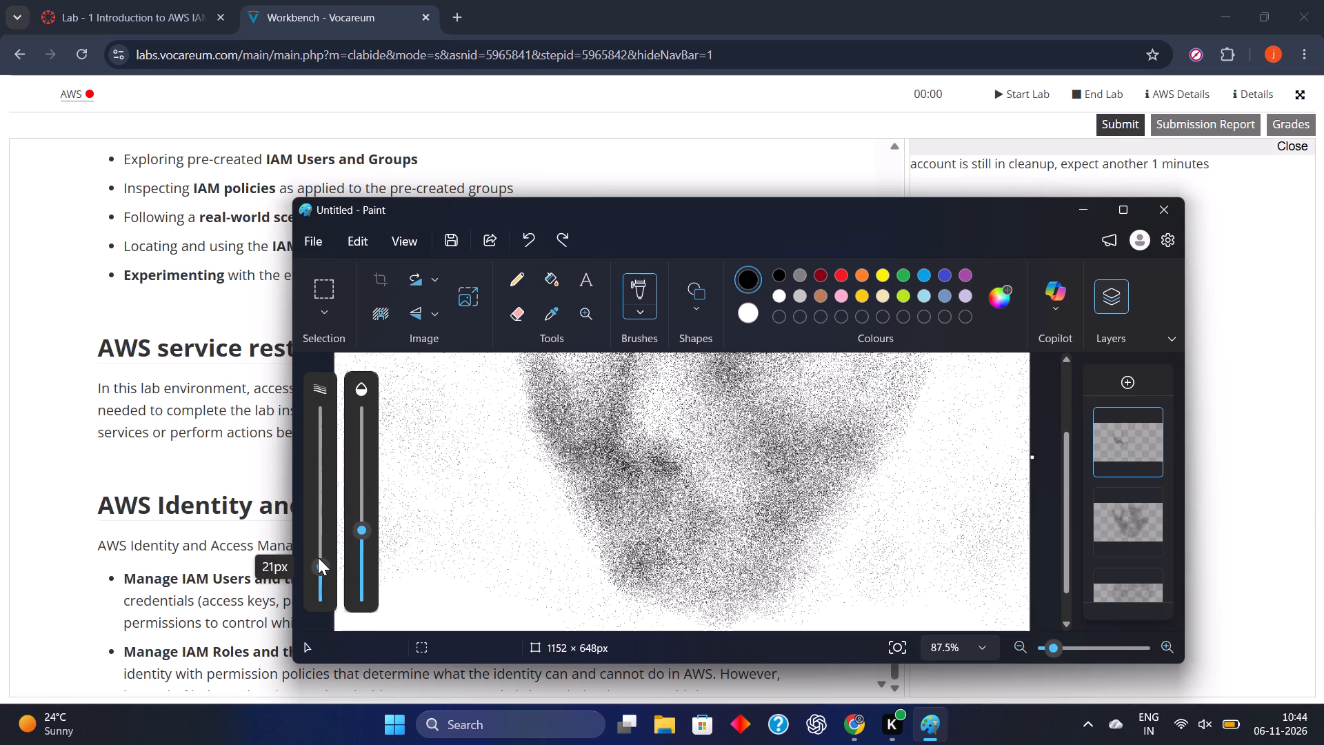
drag(318, 557, 318, 553)
drag(620, 517, 639, 510)
click(643, 519)
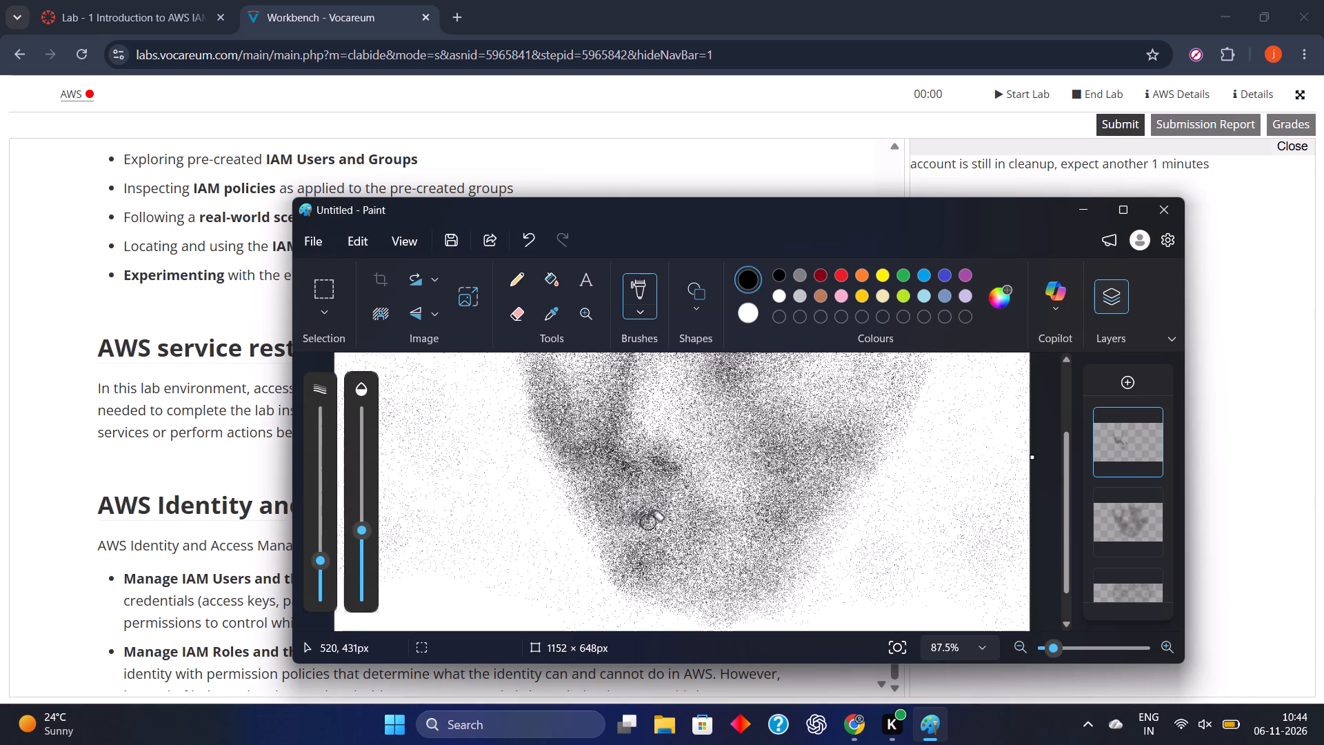
drag(661, 517, 643, 514)
drag(643, 514, 673, 526)
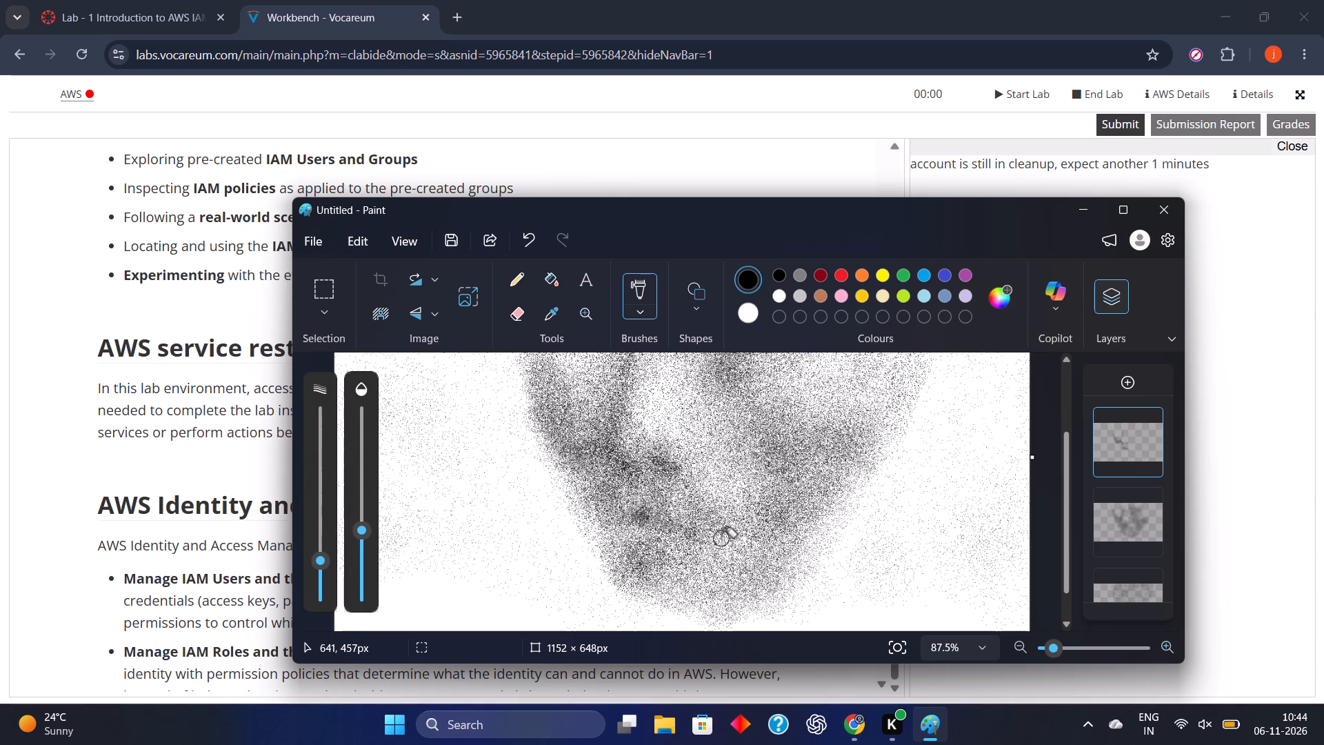
drag(668, 519, 688, 527)
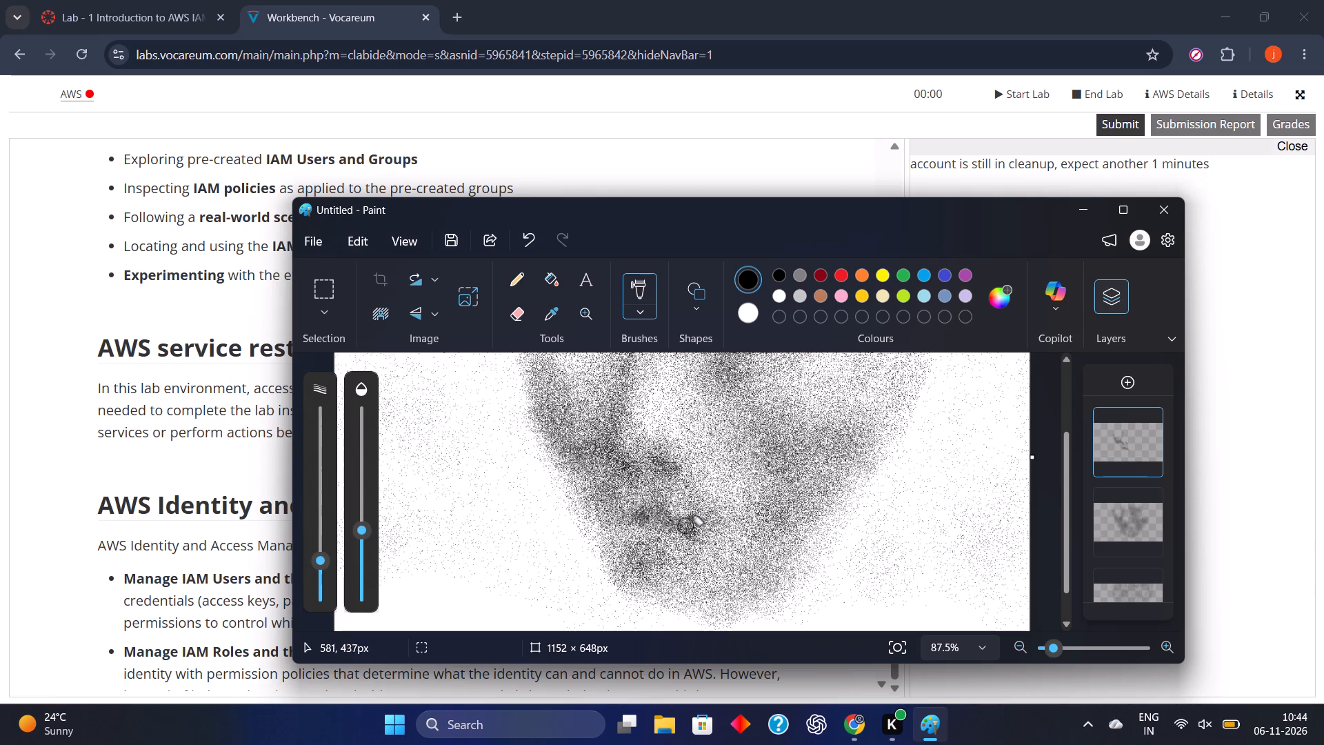
drag(688, 527, 700, 531)
drag(661, 521, 681, 529)
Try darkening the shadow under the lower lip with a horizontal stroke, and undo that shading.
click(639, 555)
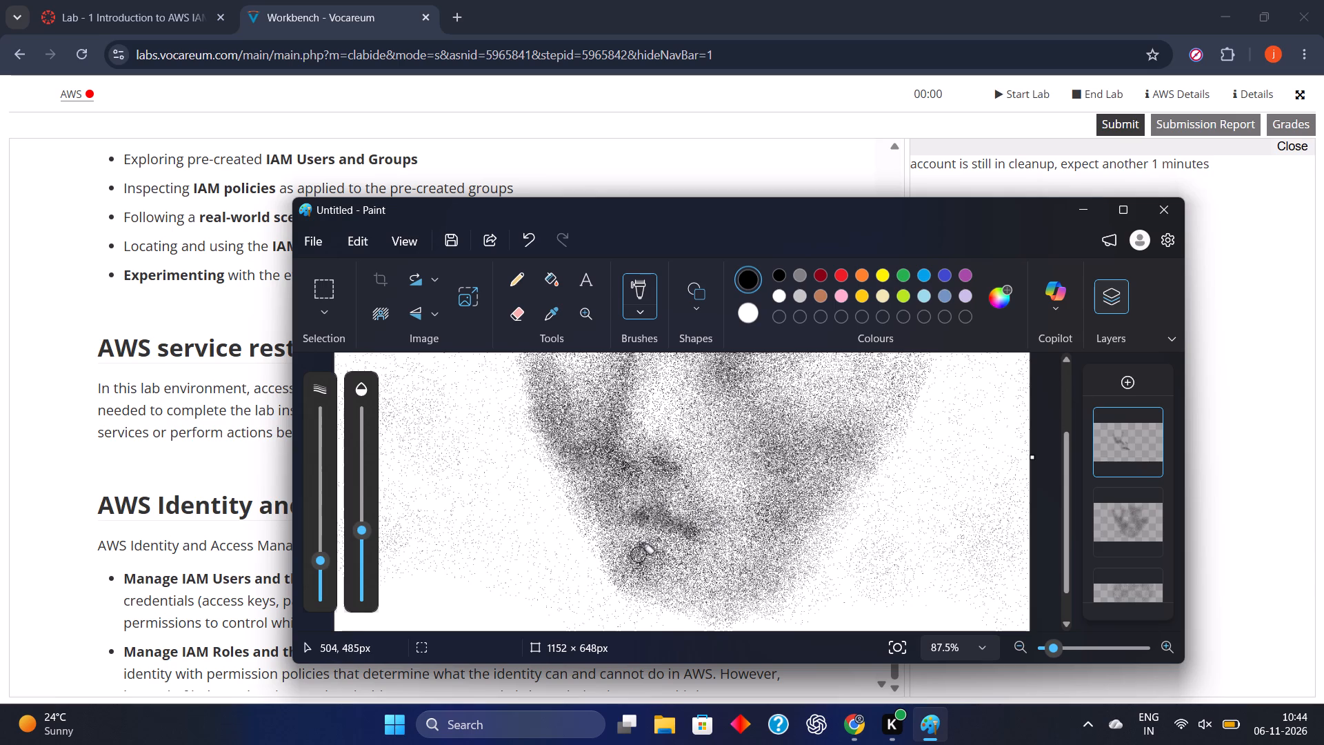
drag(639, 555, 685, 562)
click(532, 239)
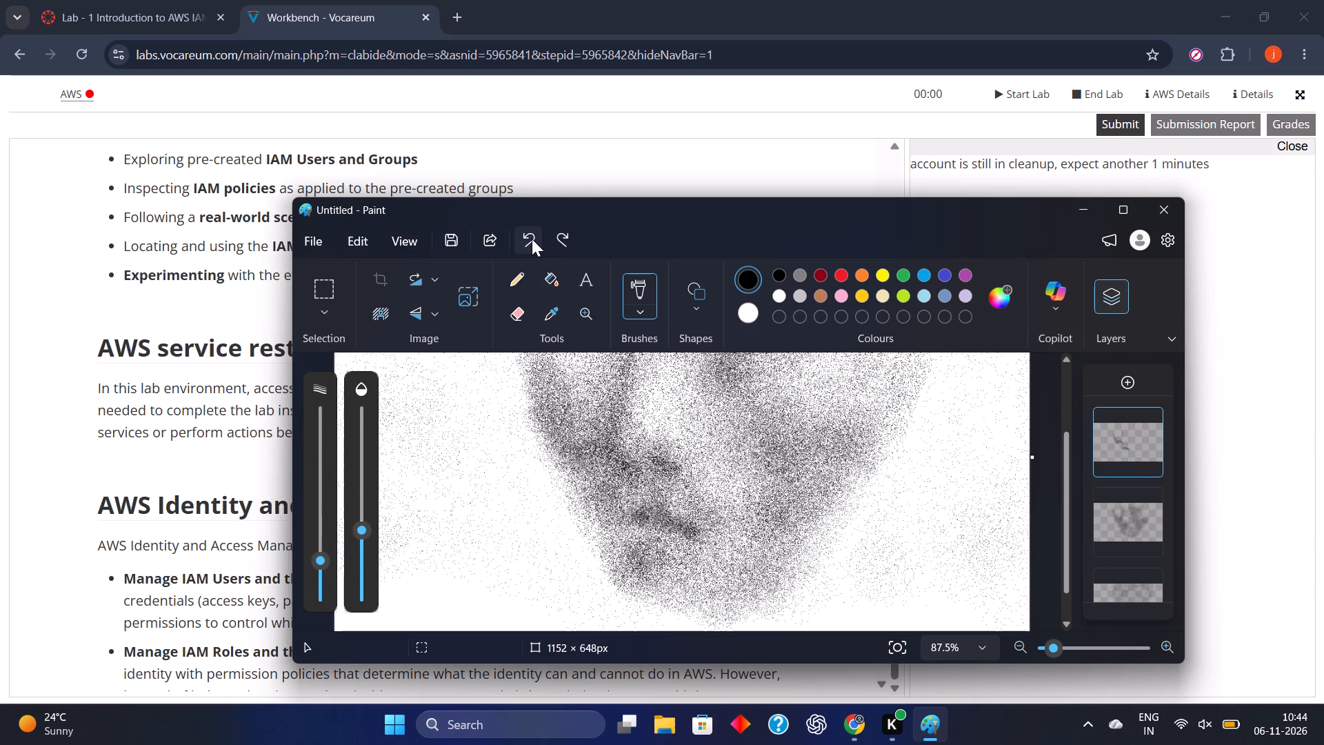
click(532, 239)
Lower the brush opacity and lightly shade the lower lip beneath the mouth line, touching up the mouth's outer corner.
drag(367, 529, 368, 550)
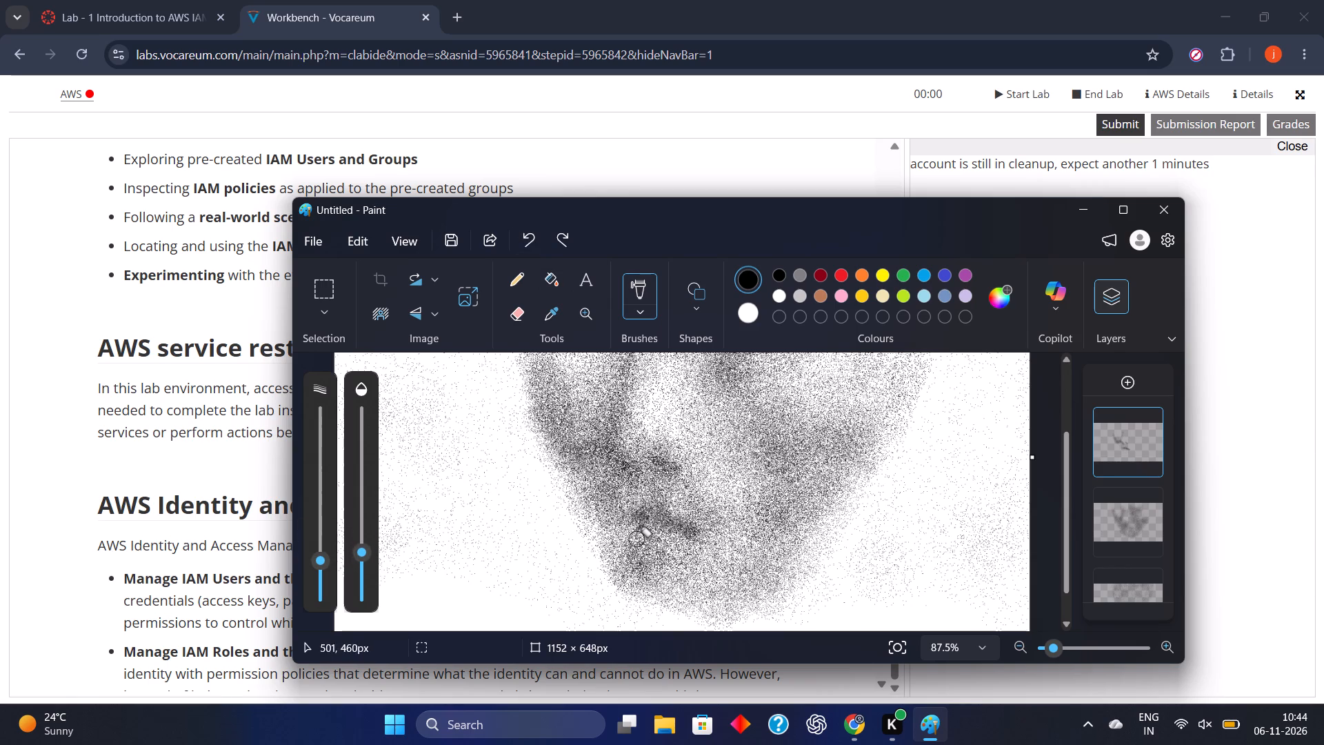
drag(638, 538, 629, 548)
drag(629, 548, 694, 556)
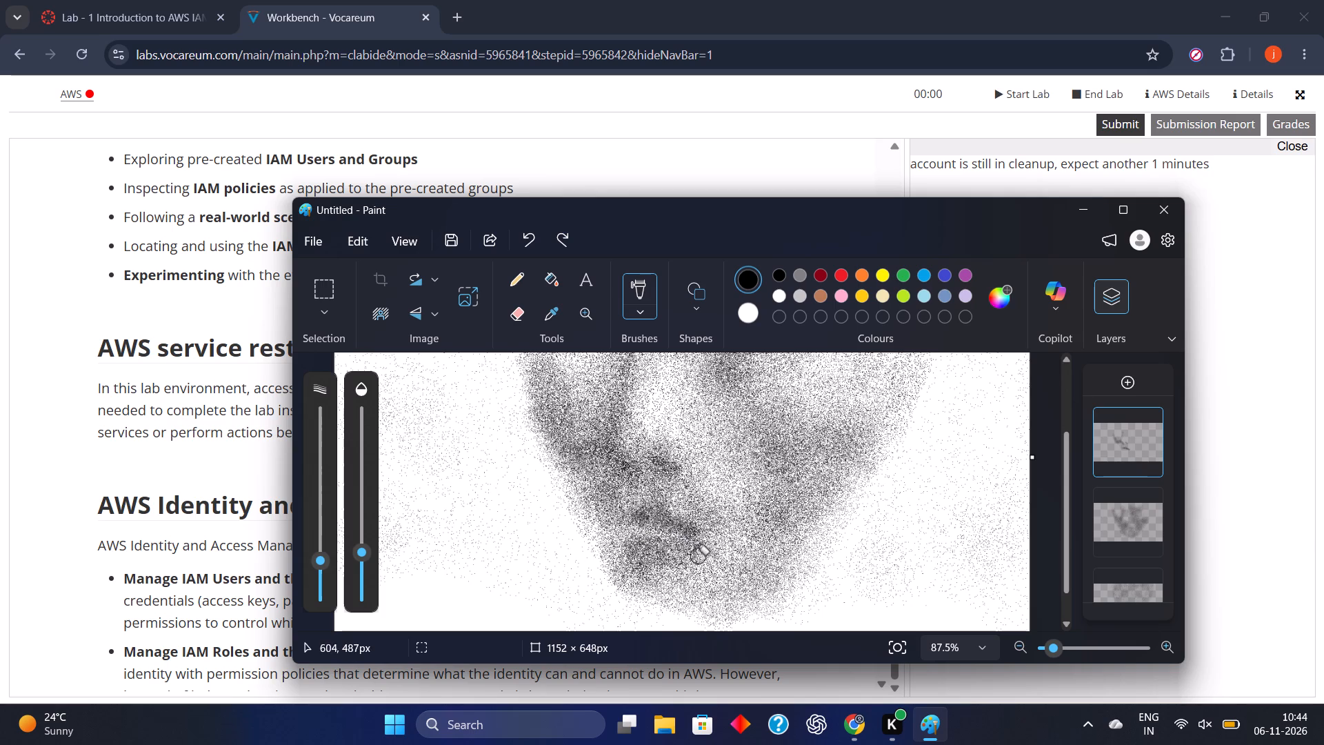
drag(694, 556, 648, 539)
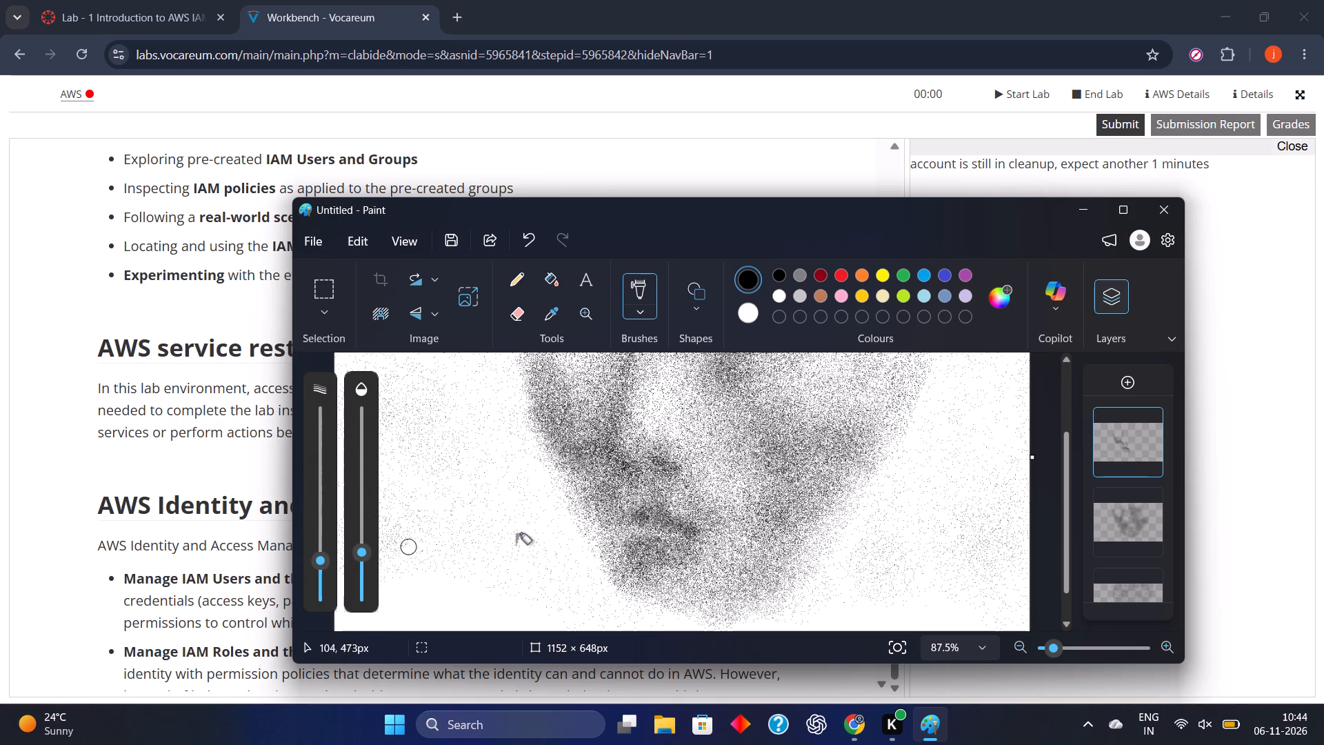
drag(637, 515, 627, 511)
Minimize the drawing to return to the lab page in the browser and start the AWS lab again.
click(1081, 216)
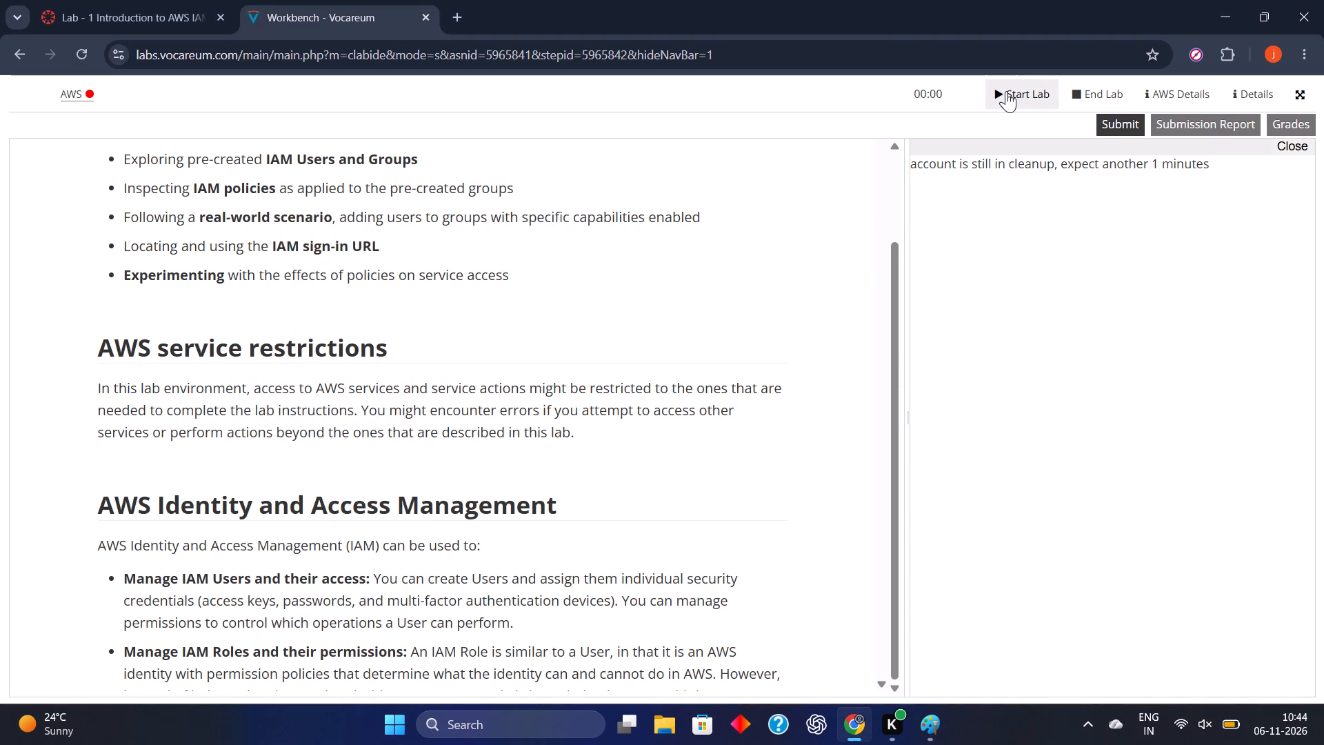
click(1005, 91)
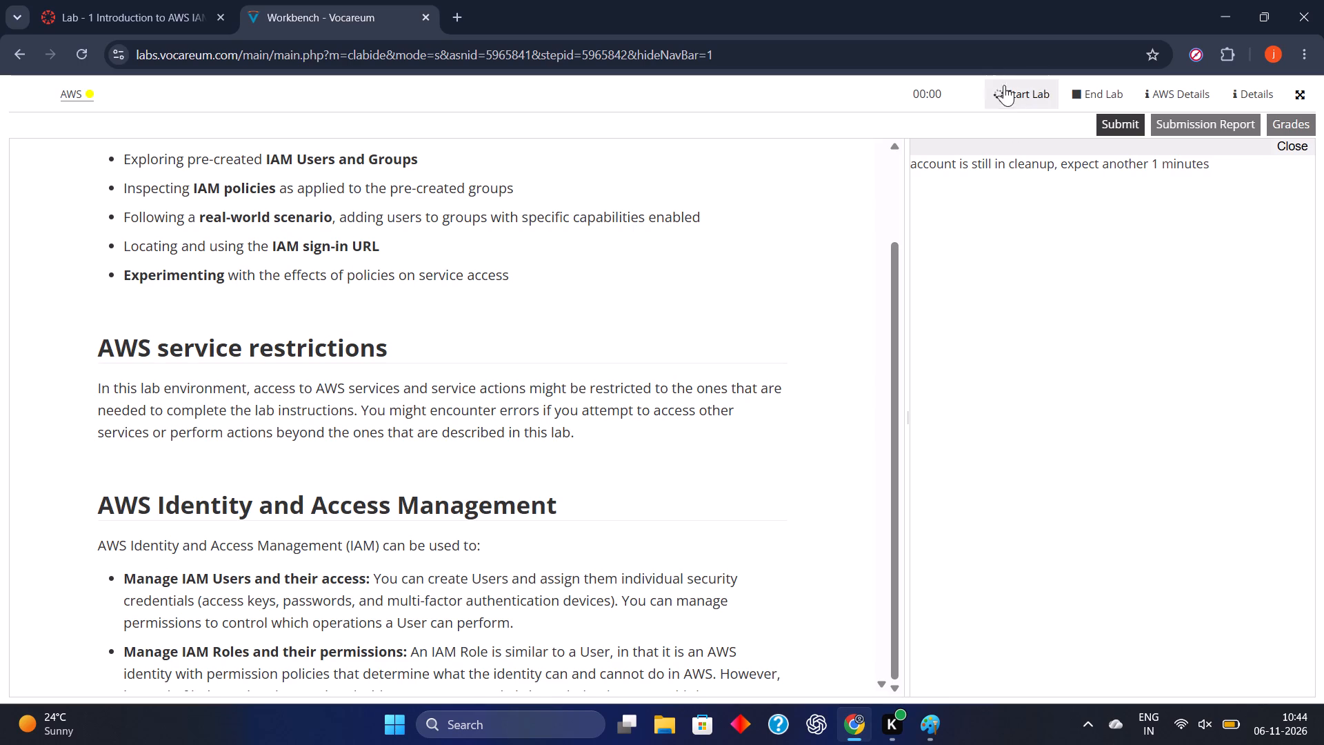
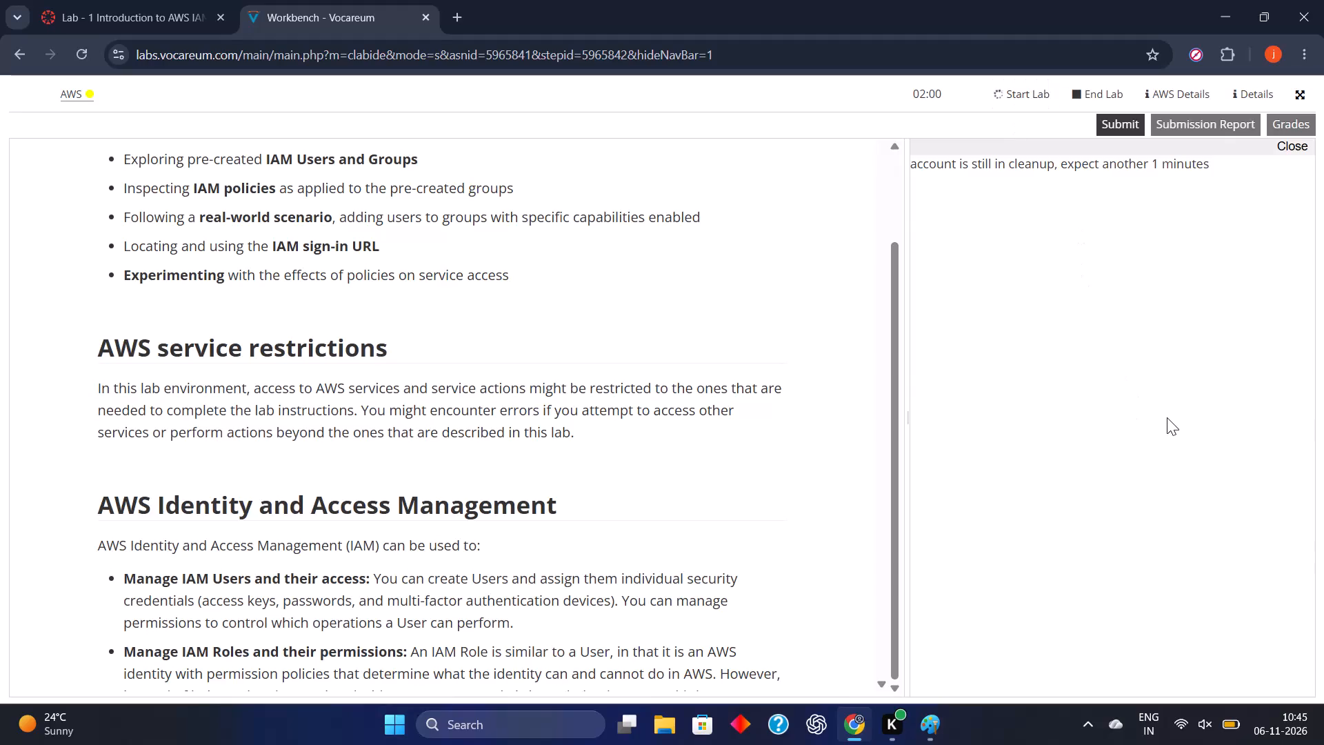
Switch back to the Paint drawing and darken both ends of the mouth line, adding light shading on the lower lip.
click(927, 717)
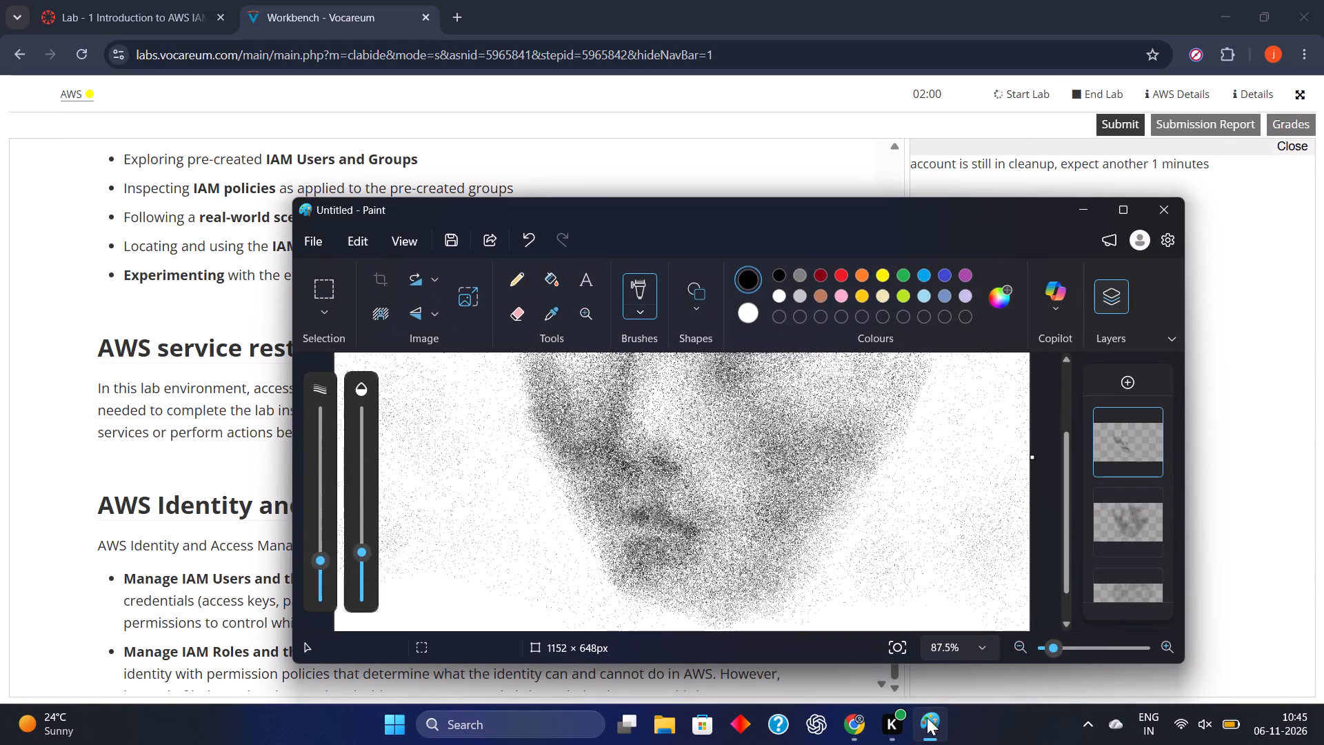
drag(624, 520, 624, 511)
drag(624, 511, 610, 516)
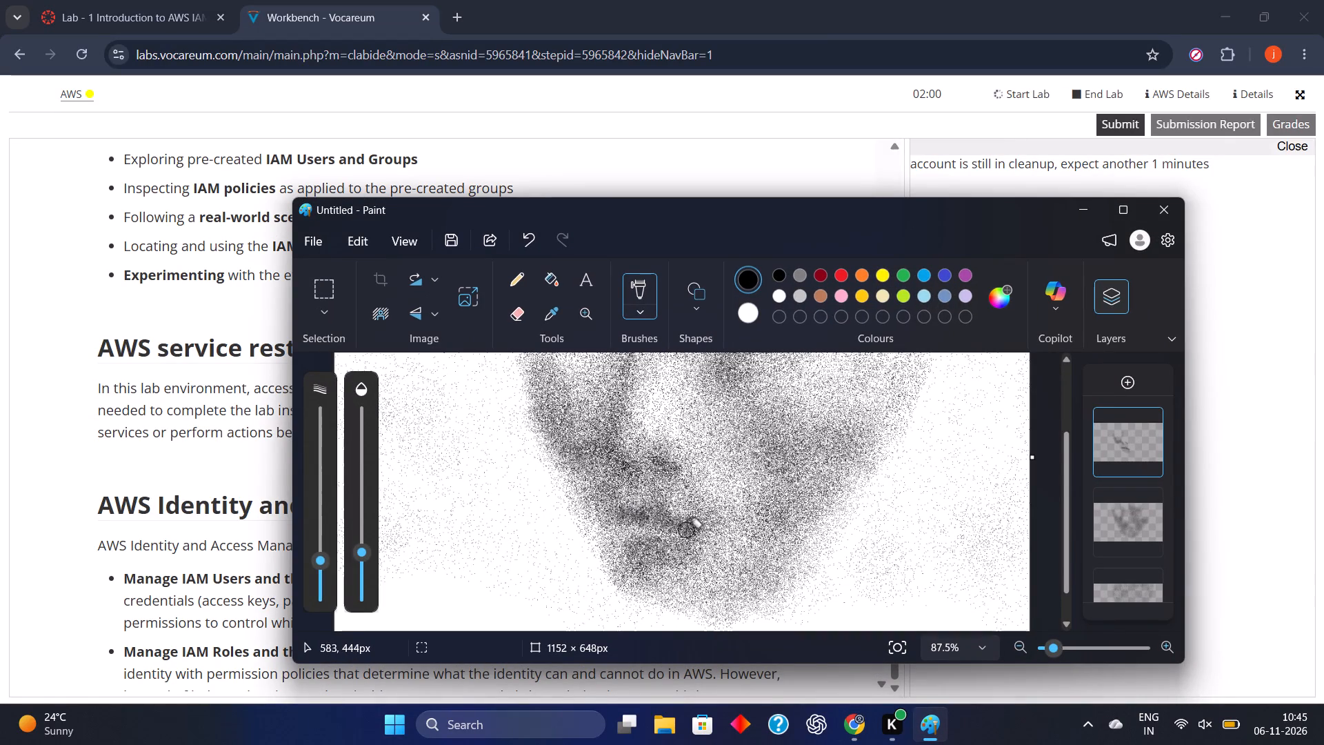
drag(681, 524, 707, 533)
drag(626, 537, 641, 550)
drag(625, 537, 621, 528)
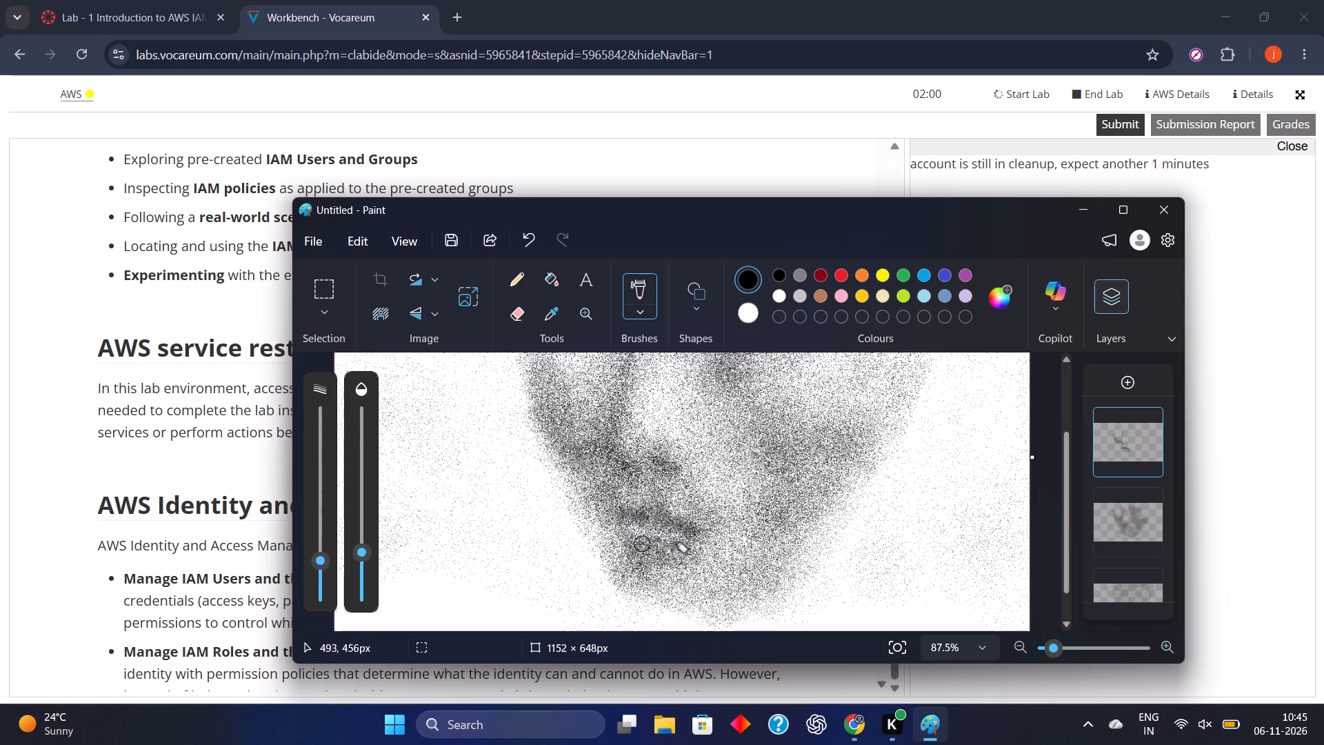
Shade the lower lip with a slightly smaller brush, undoing the last two strokes, restoring one and shading its outer part again.
click(321, 570)
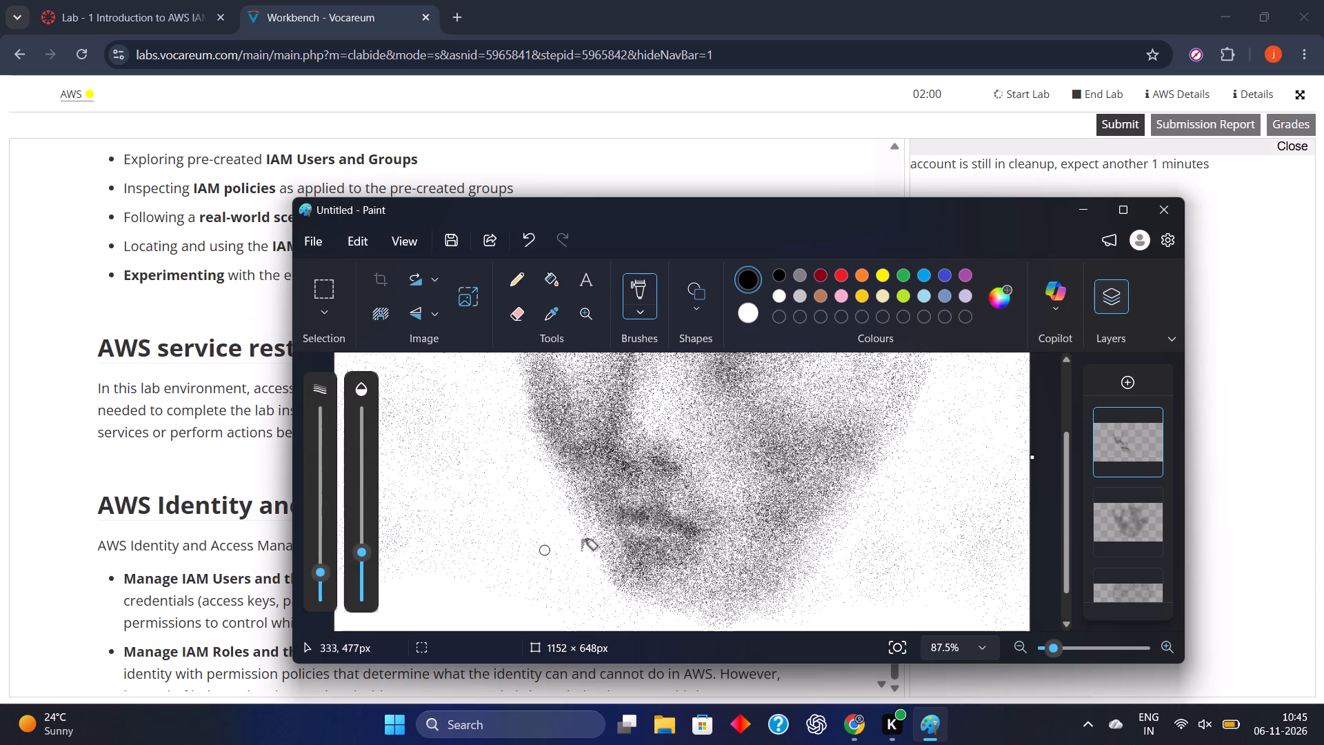
drag(645, 551, 694, 564)
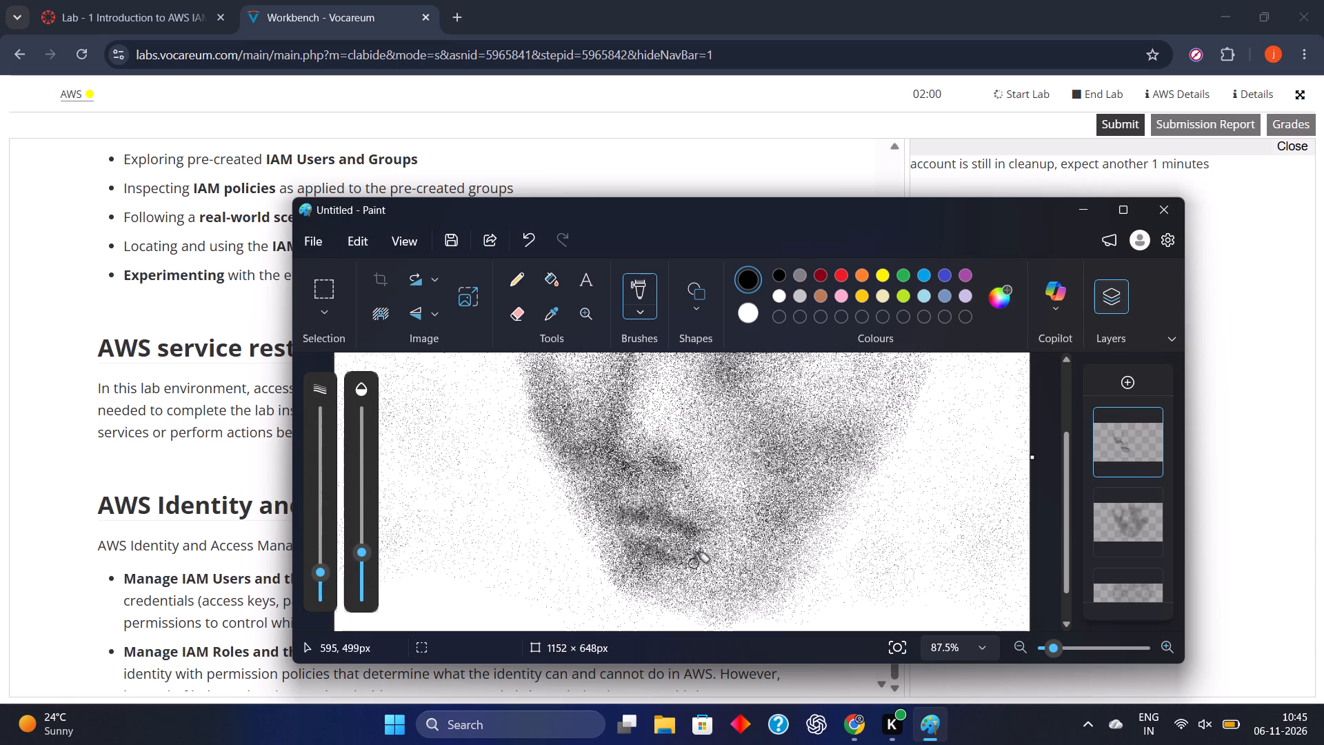
drag(670, 546, 685, 557)
drag(685, 557, 656, 550)
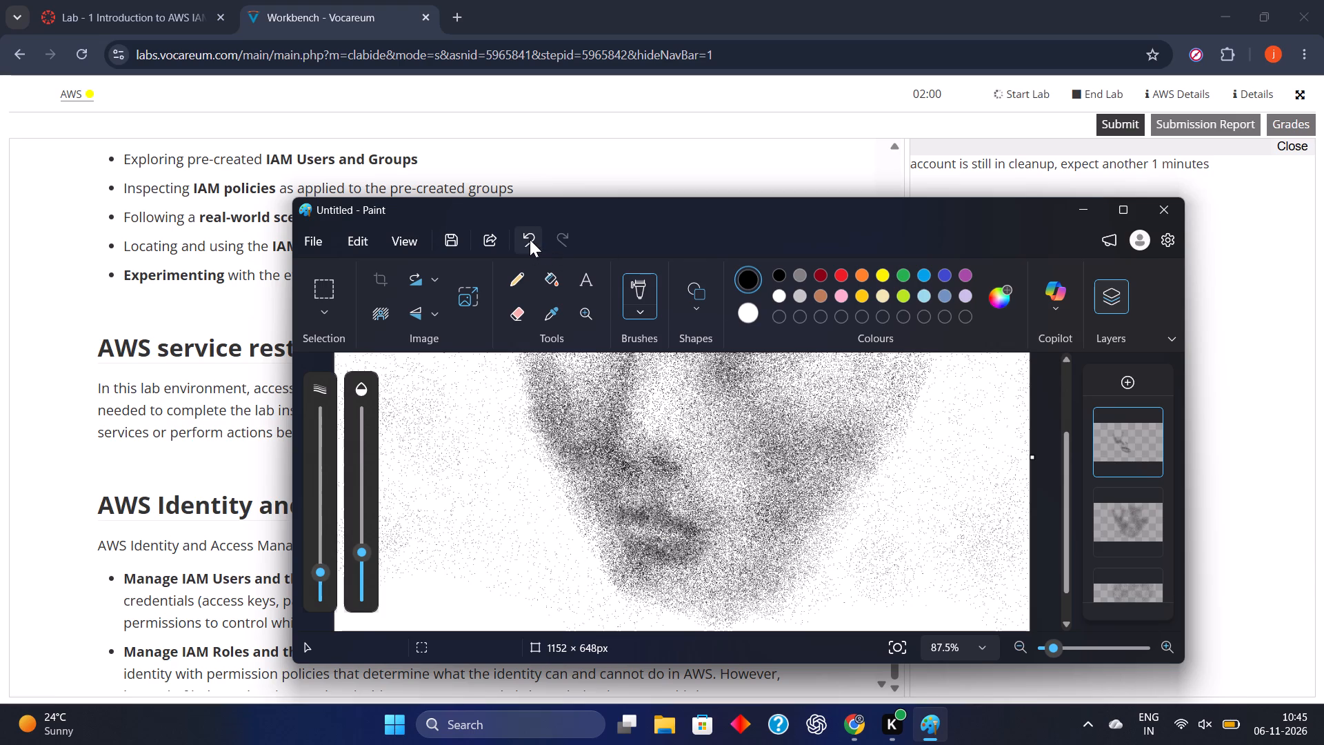
double_click(530, 239)
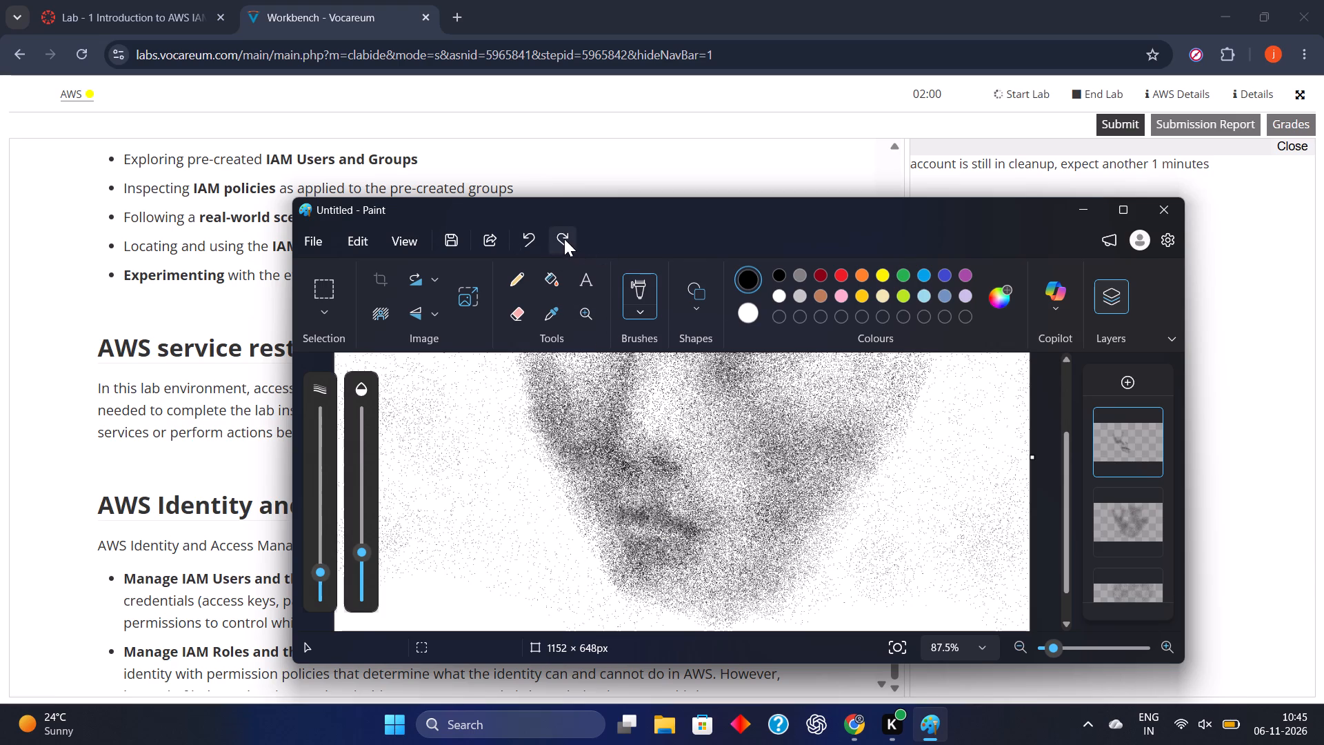
click(564, 239)
drag(665, 550, 696, 548)
Extend the mouth line's outer corner toward the broad cheek, reducing the brush size further, and undo the last stroke.
drag(685, 528, 714, 538)
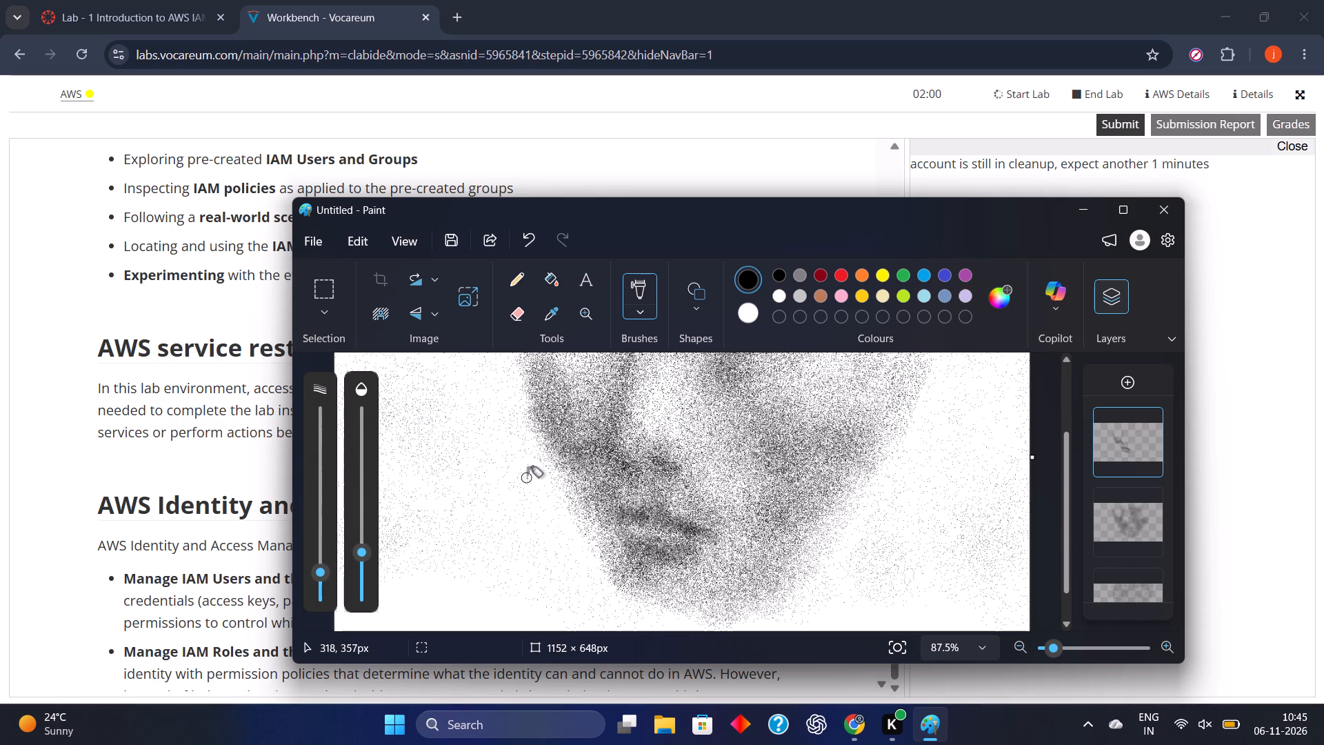
drag(318, 573, 318, 575)
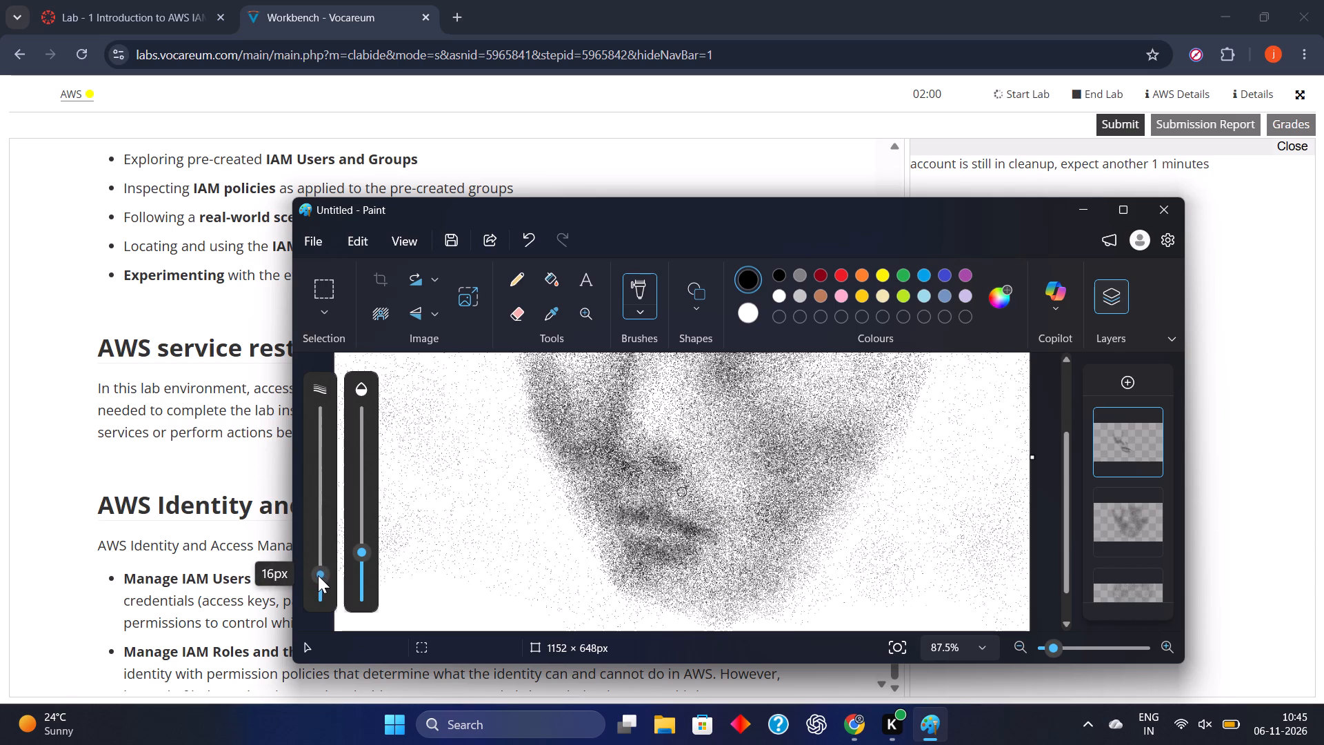
drag(318, 575, 318, 582)
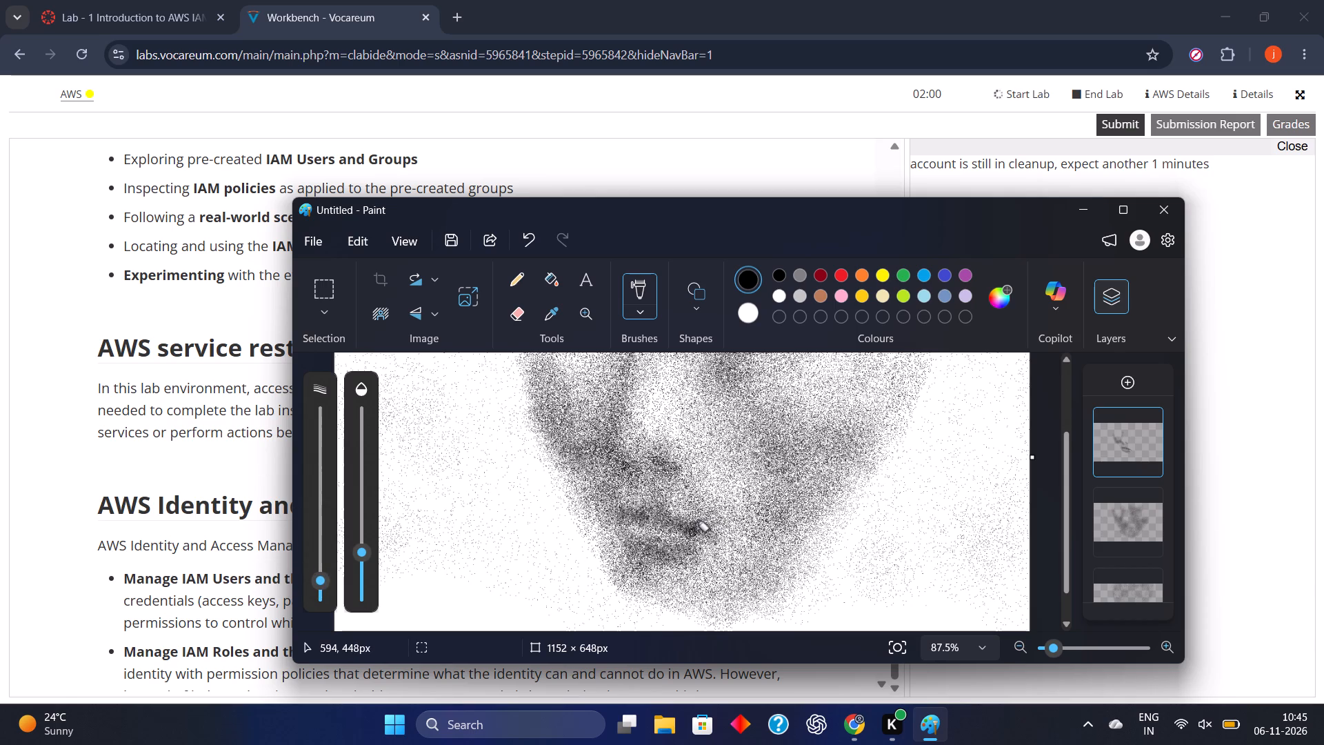
drag(693, 533, 713, 533)
drag(713, 533, 723, 536)
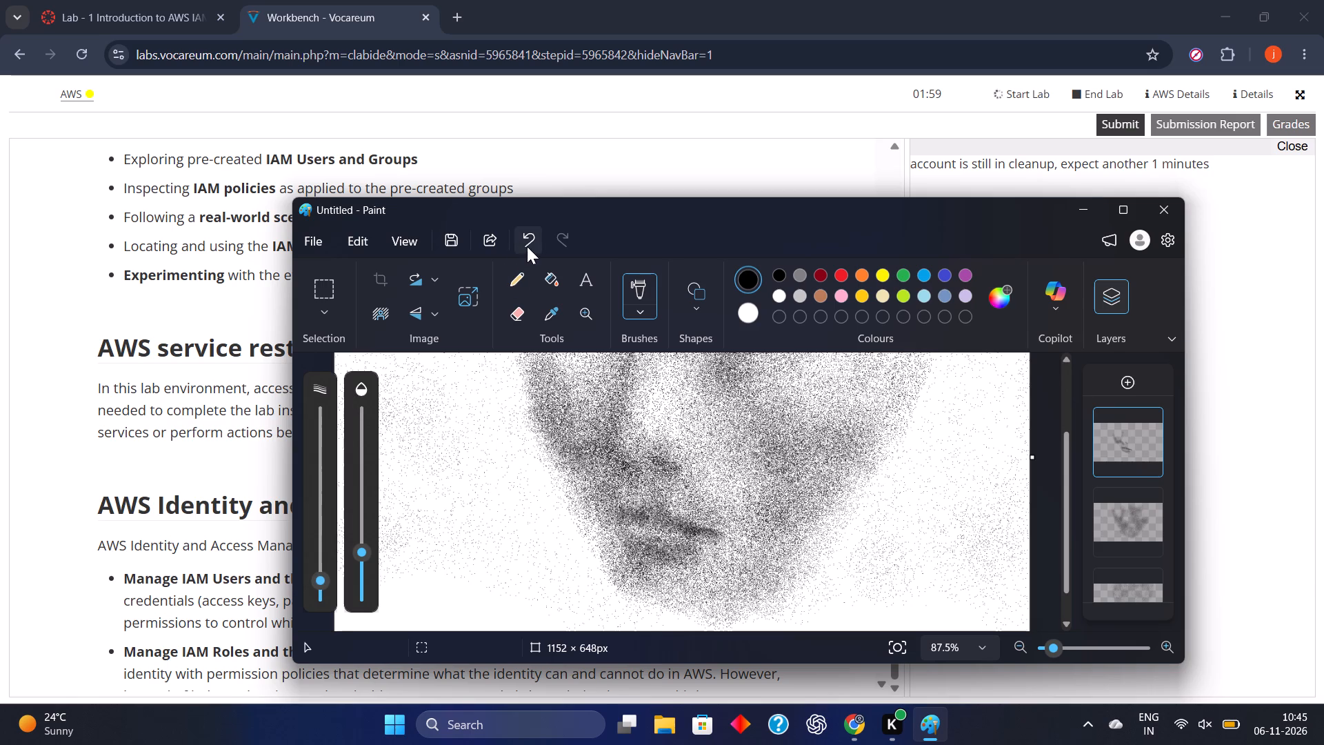
click(527, 246)
Darken the mouth's inner corner on the narrow side of the face with short strokes, and undo the last three.
drag(612, 515, 619, 518)
drag(619, 518, 631, 521)
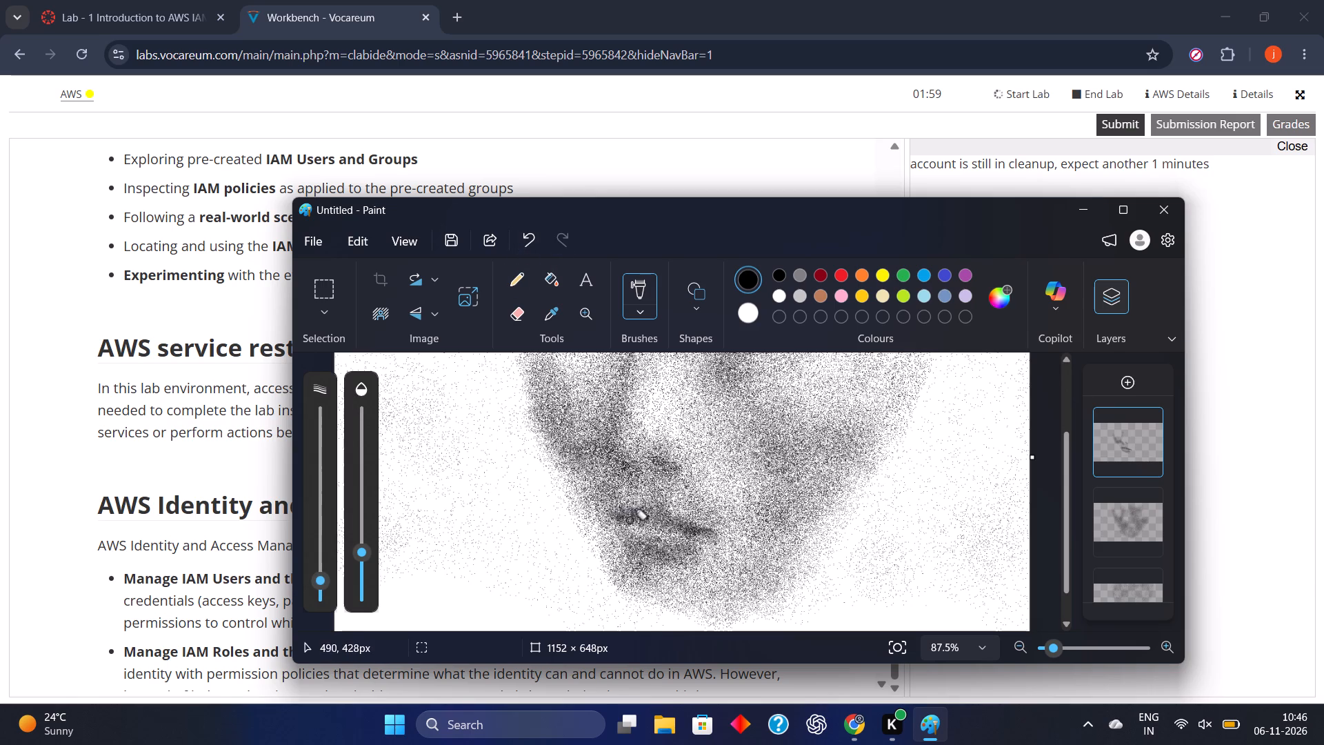
drag(631, 521, 638, 520)
click(638, 520)
drag(638, 520, 621, 517)
double_click(530, 235)
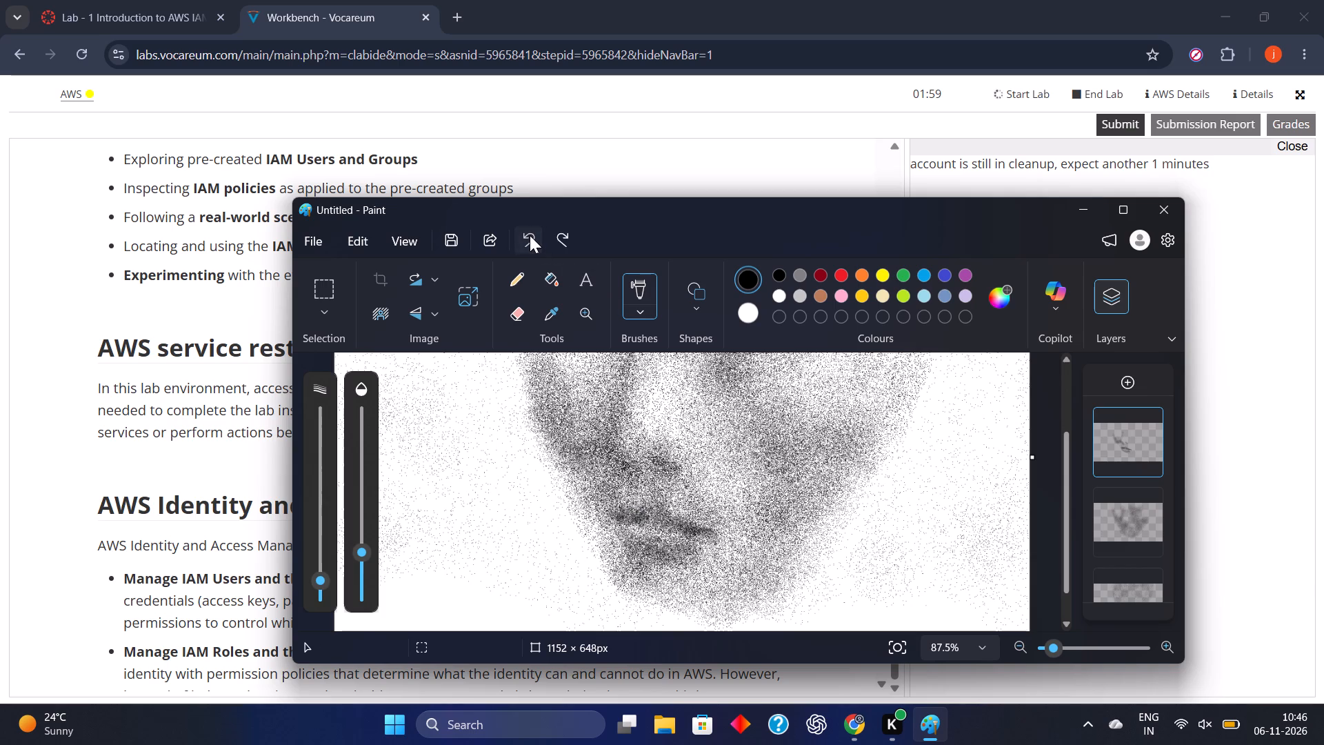
click(530, 235)
Lightly build up the upper lip above the inner mouth line and darken along the line toward its outer corner.
click(630, 509)
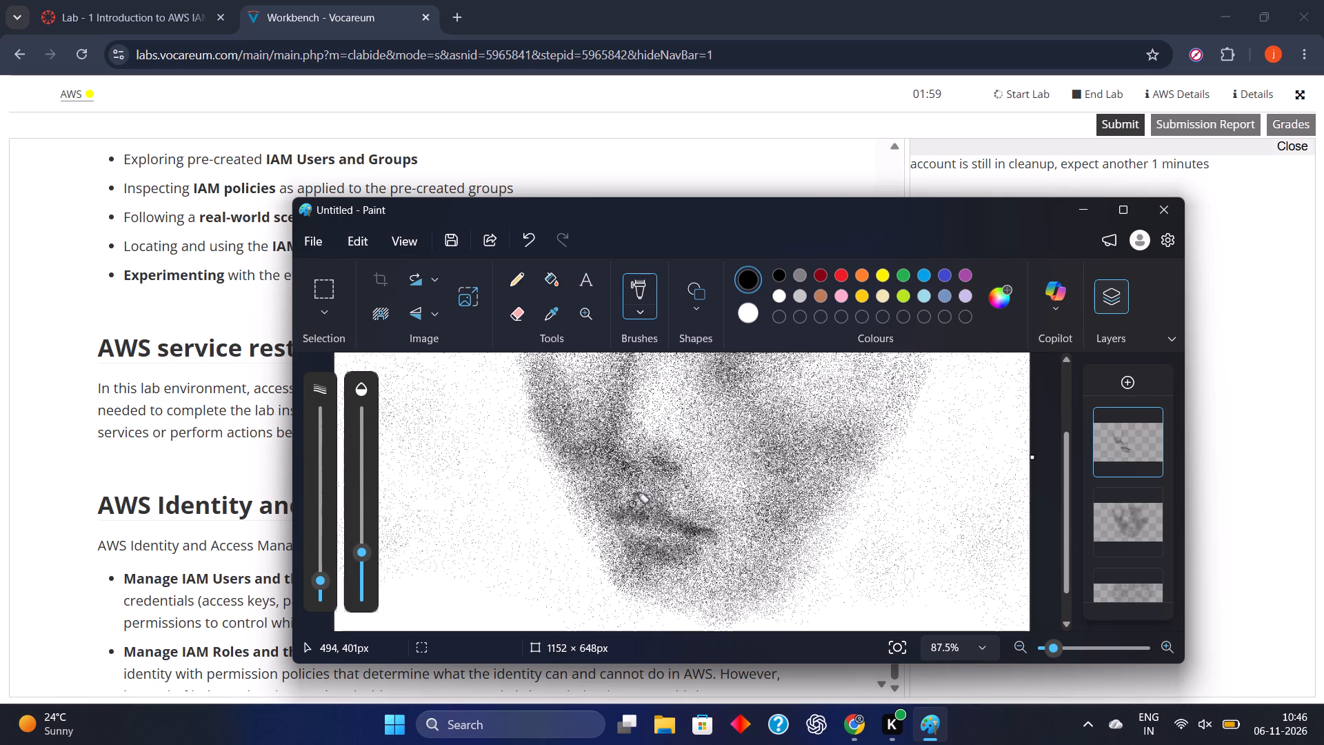
drag(652, 521, 662, 516)
drag(646, 517, 639, 522)
drag(661, 526, 699, 526)
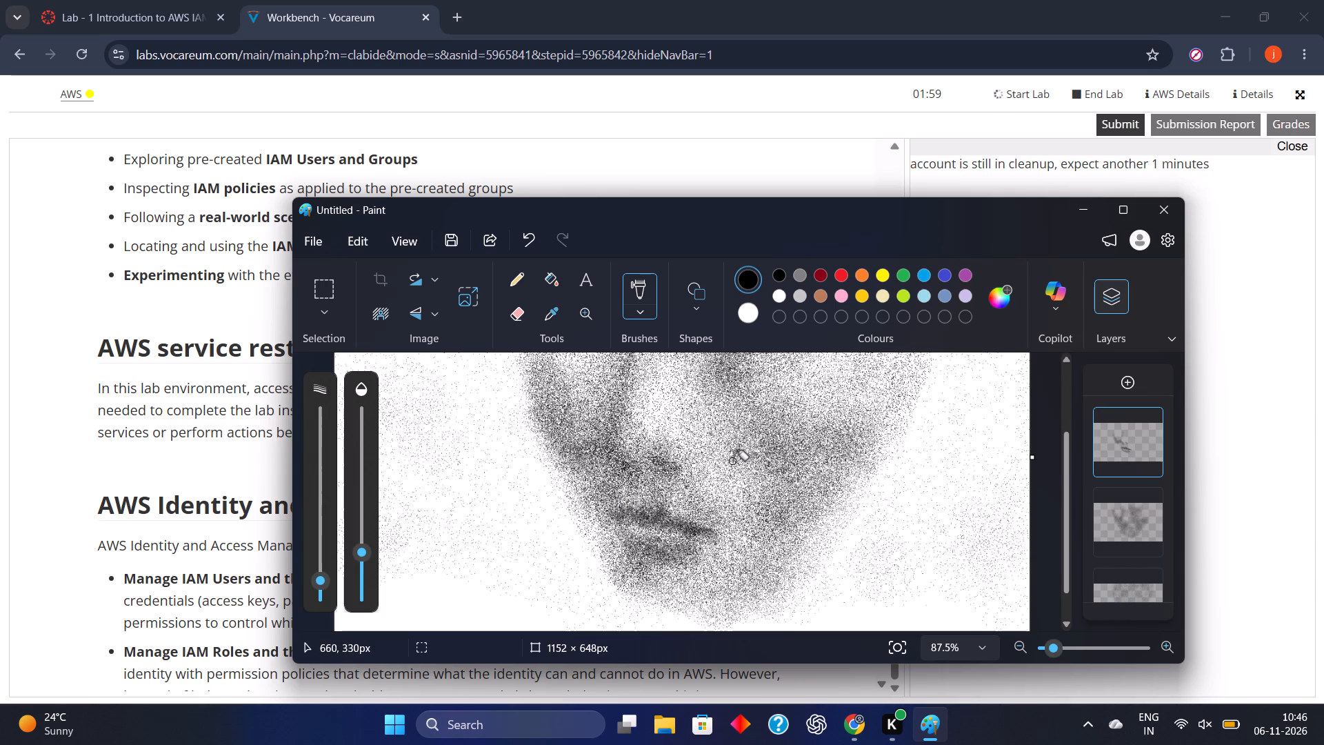
Check the shaded mouth against the whole face, and minimize the drawing to return to the AWS lab page.
ctrl+scroll(733, 461, down, 3)
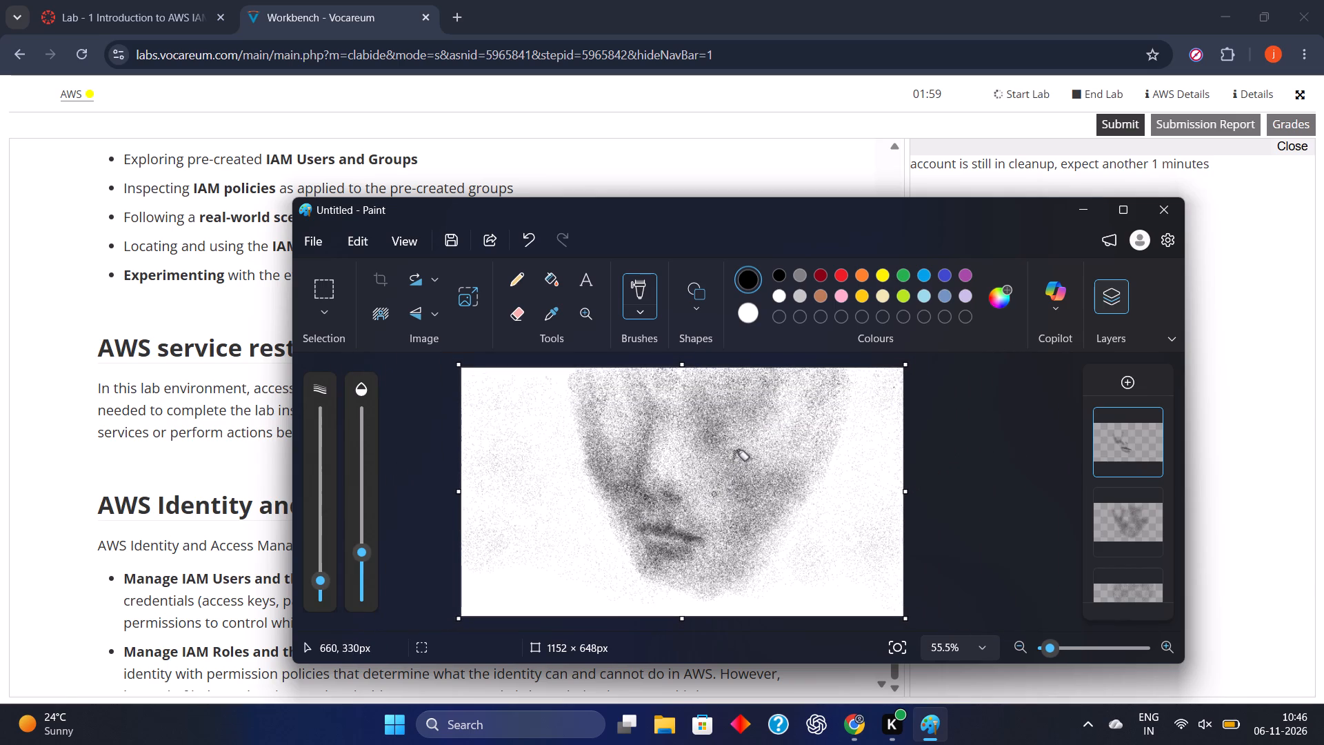
ctrl+scroll(733, 461, up, 2)
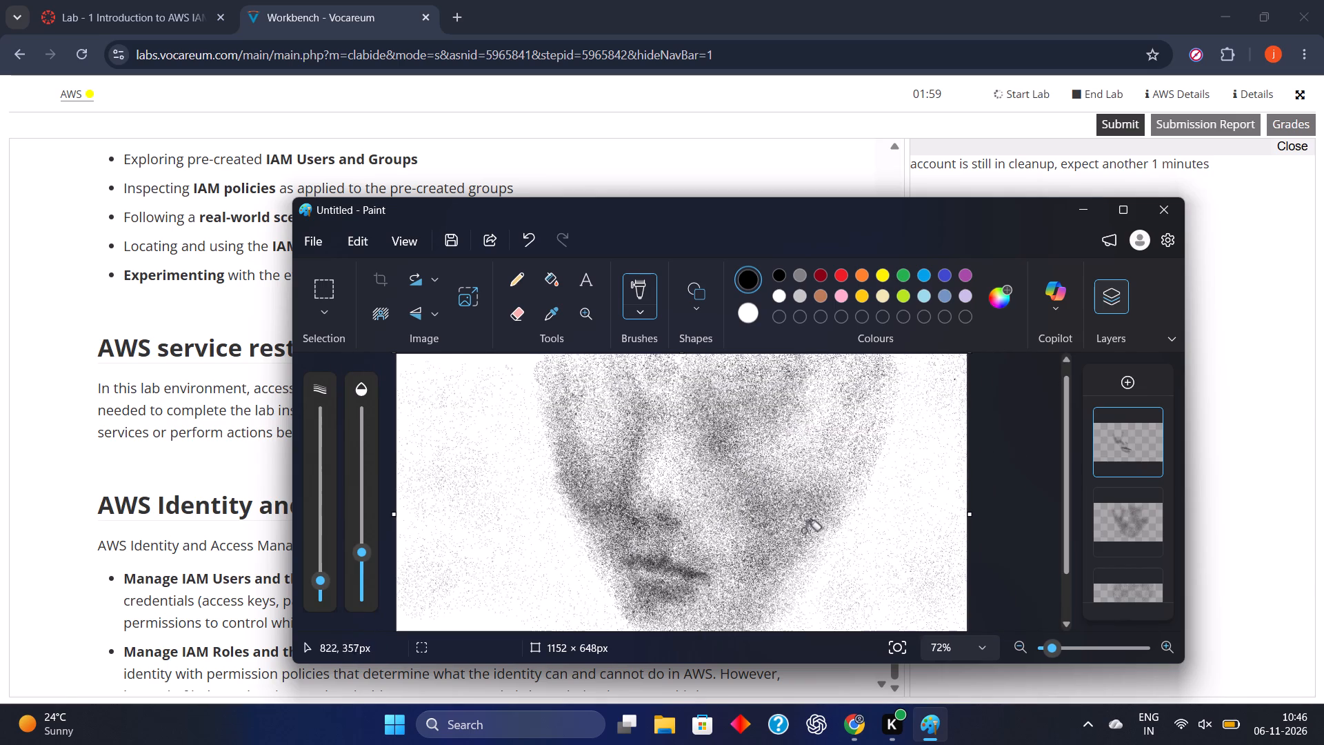
ctrl+scroll(822, 506, up, 1)
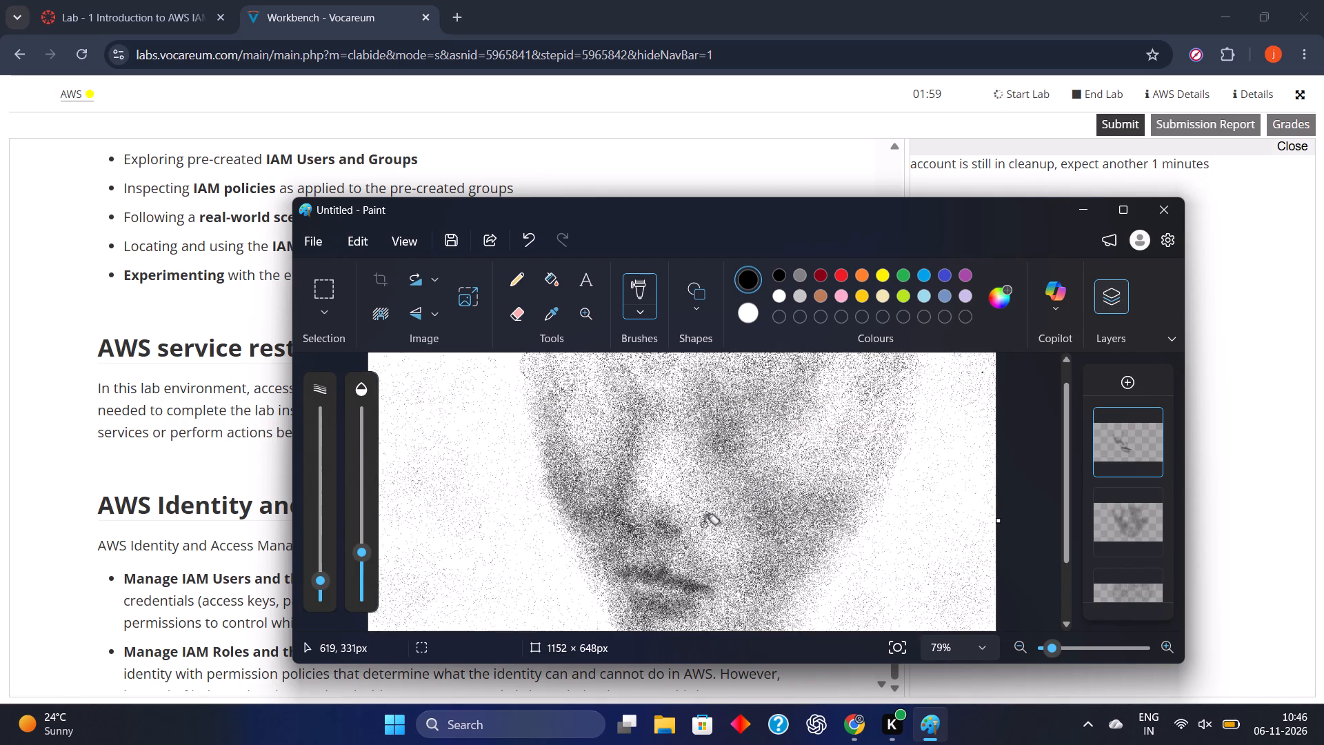
ctrl+scroll(703, 526, up, 3)
scroll(703, 526, down, 1)
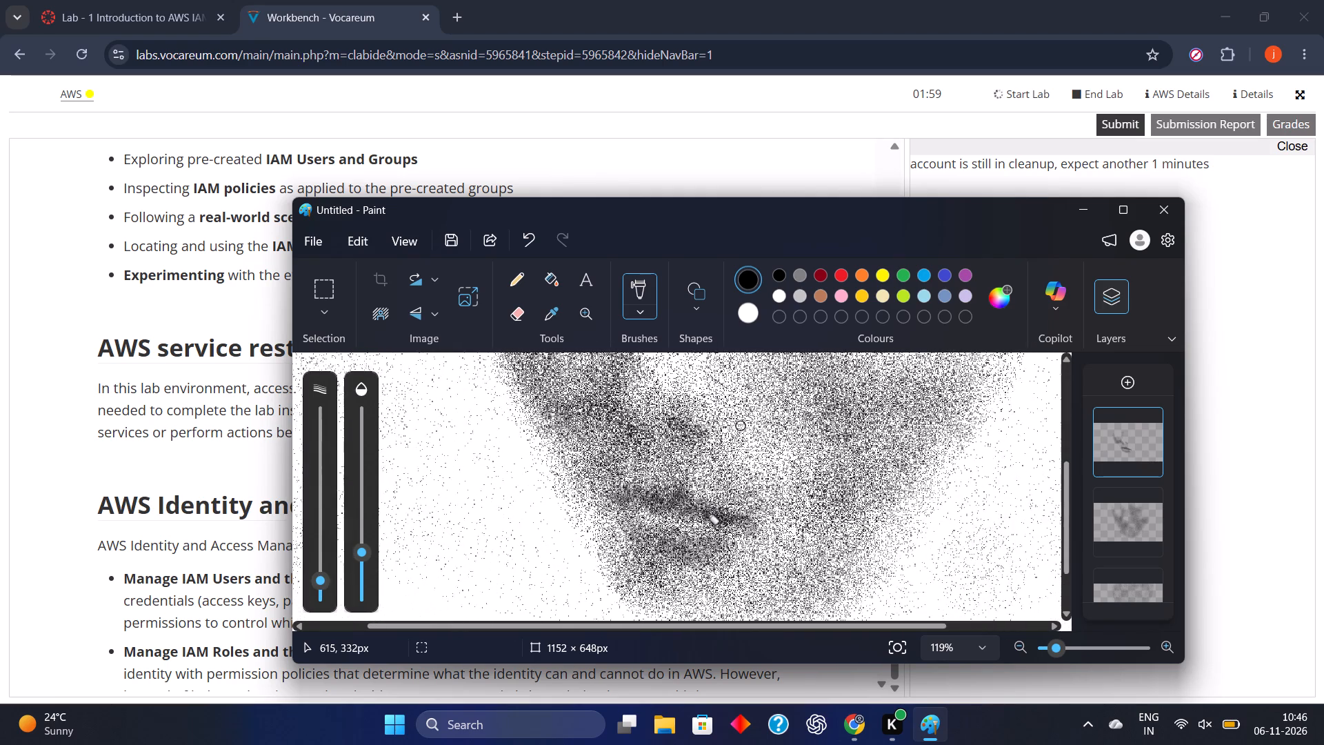
scroll(703, 526, down, 1)
click(1073, 212)
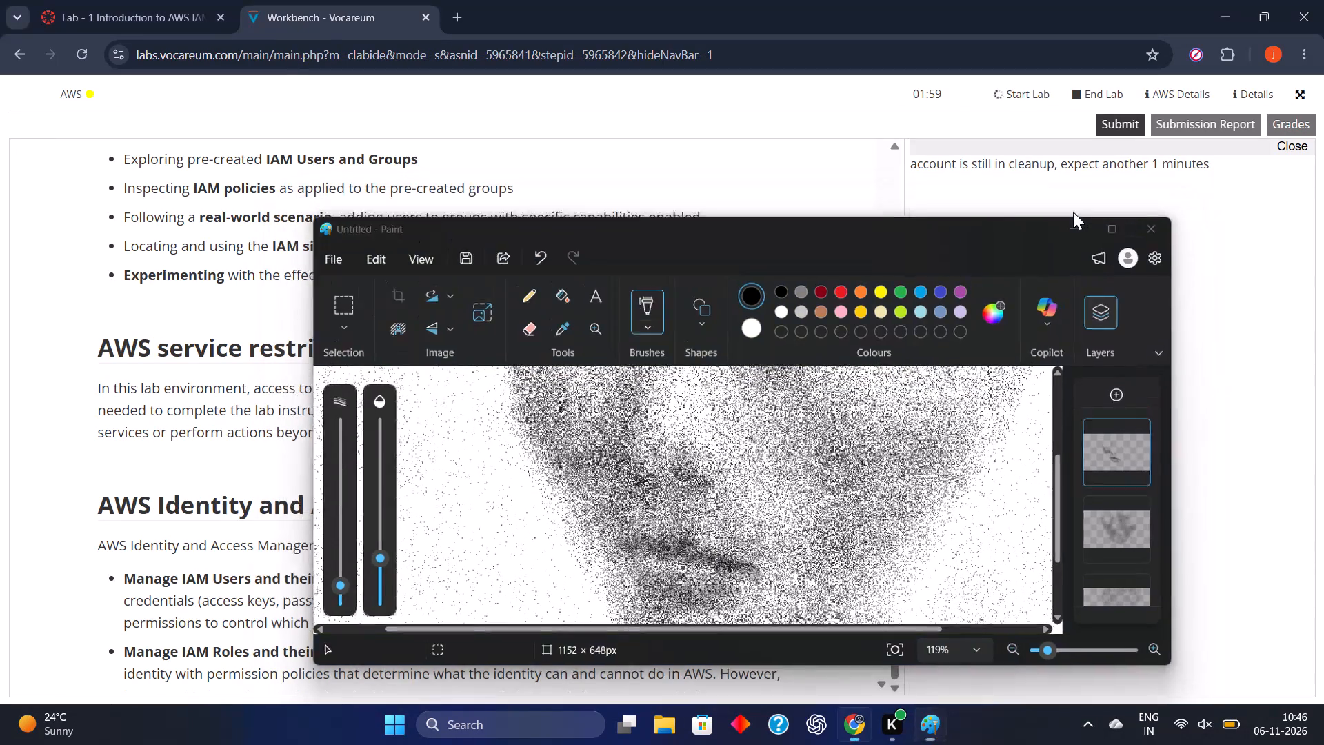
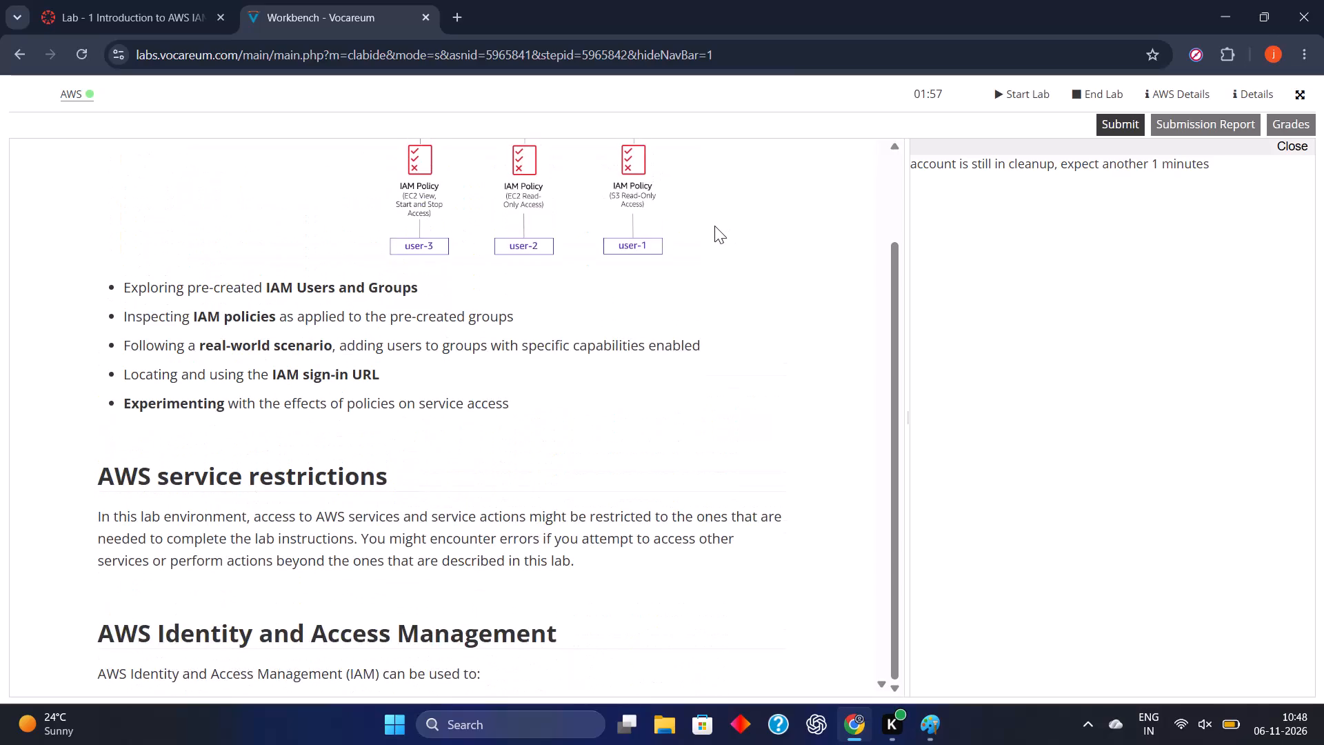
Read the lab overview and the instructions for accessing the AWS Management Console.
scroll(714, 226, down, 7)
scroll(714, 226, up, 7)
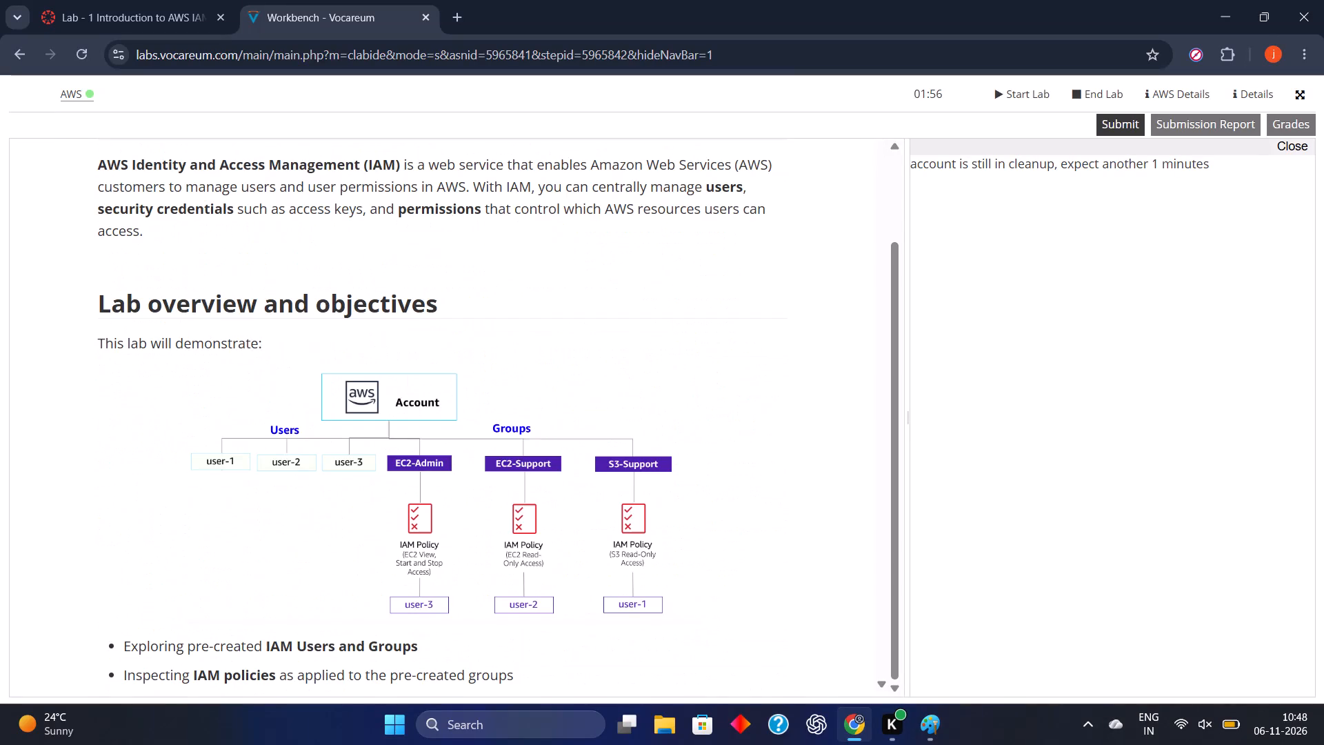
scroll(714, 226, down, 3)
scroll(366, 363, down, 1)
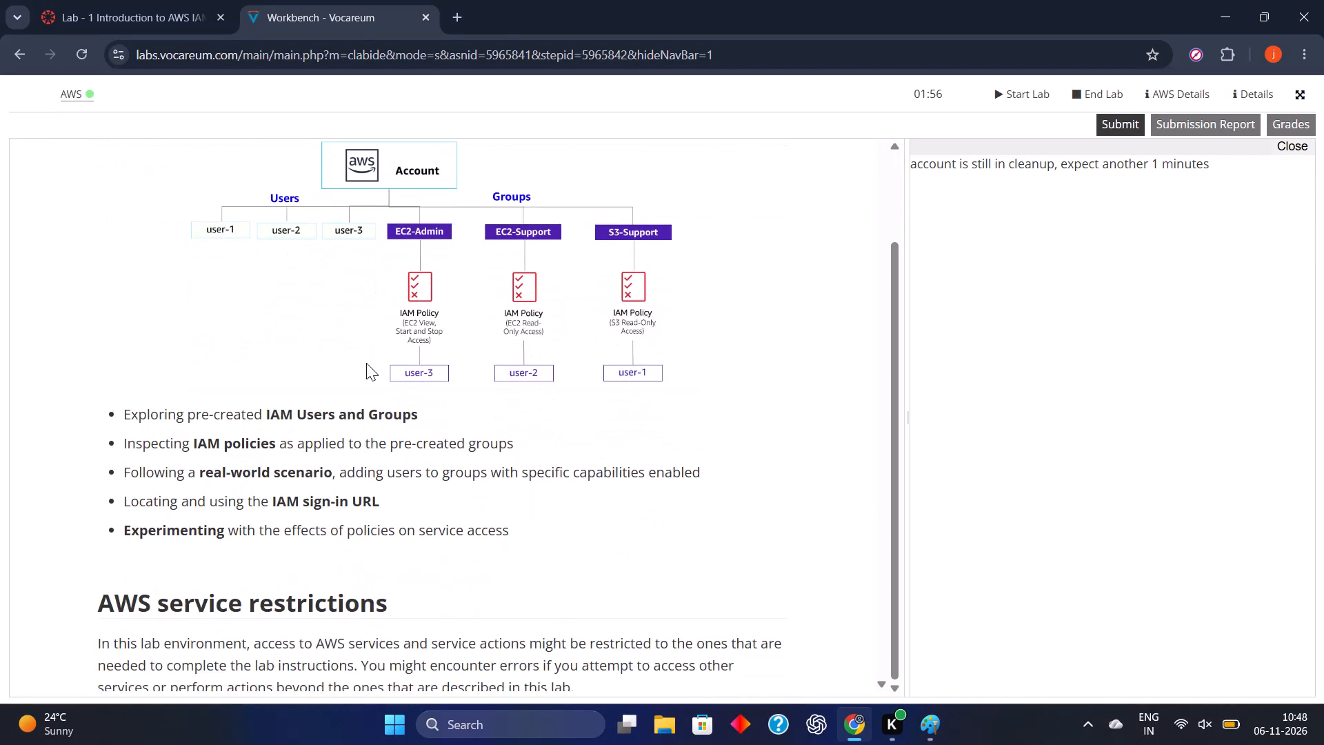
scroll(366, 363, down, 3)
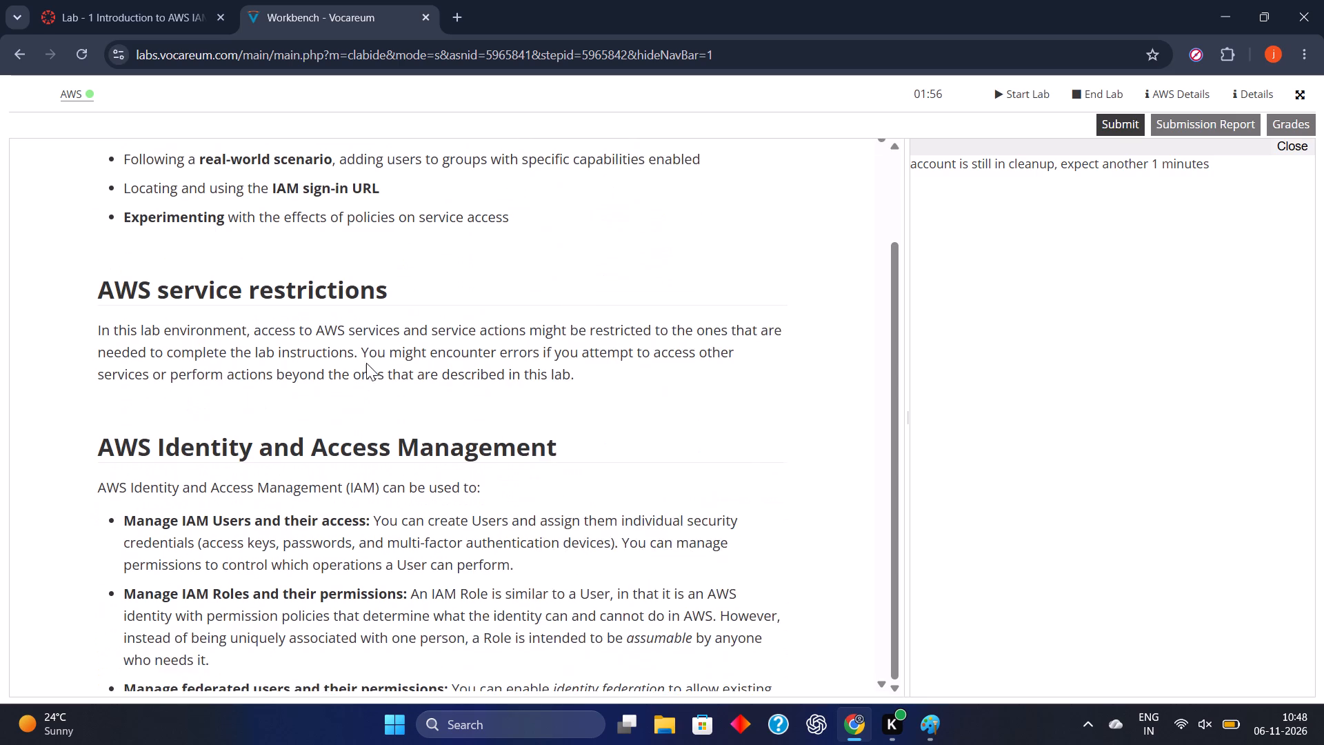
scroll(366, 363, down, 3)
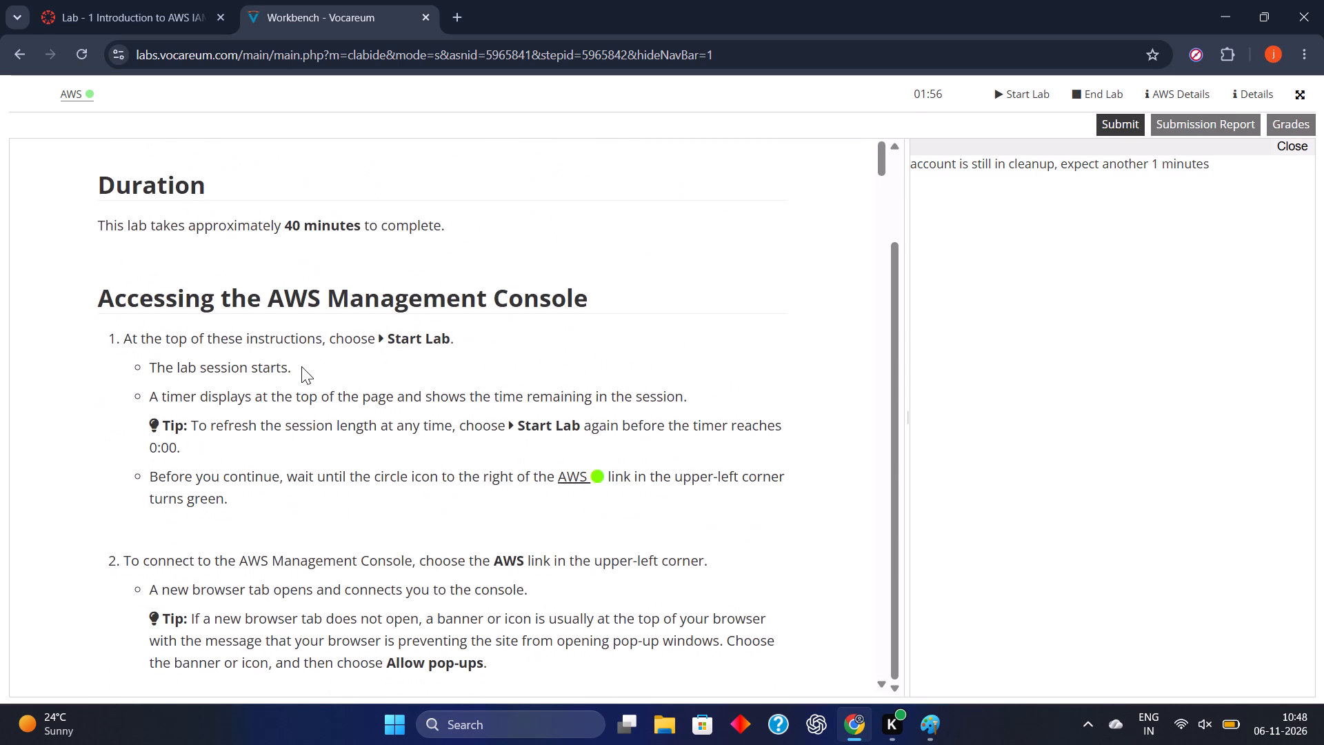
scroll(301, 366, down, 1)
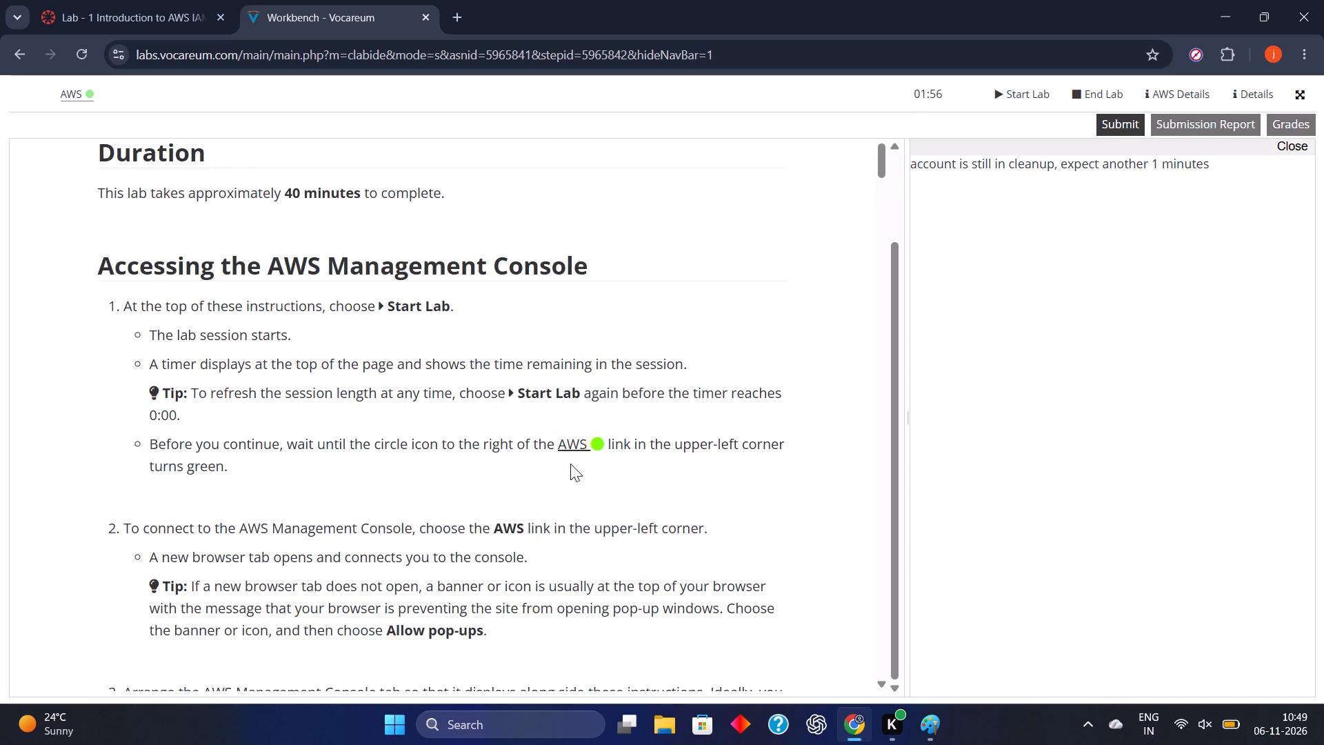
scroll(212, 487, down, 1)
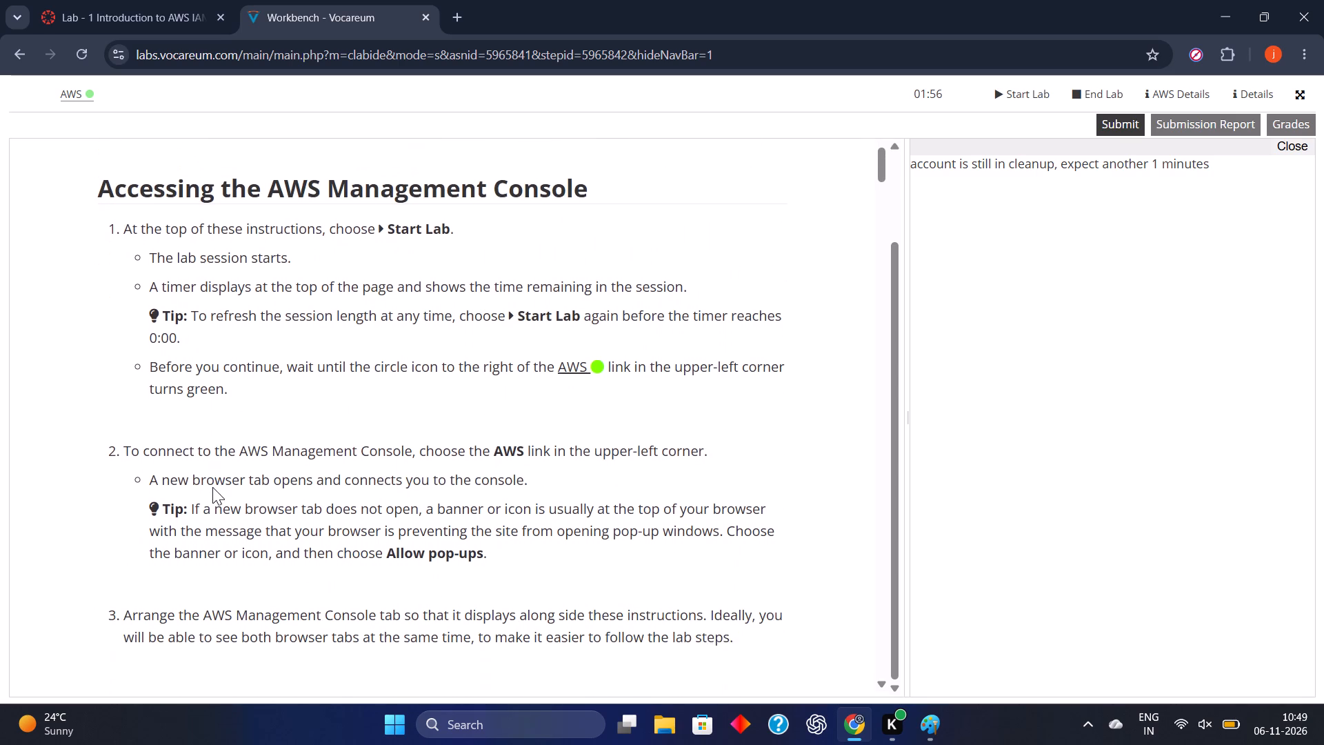
scroll(212, 487, down, 1)
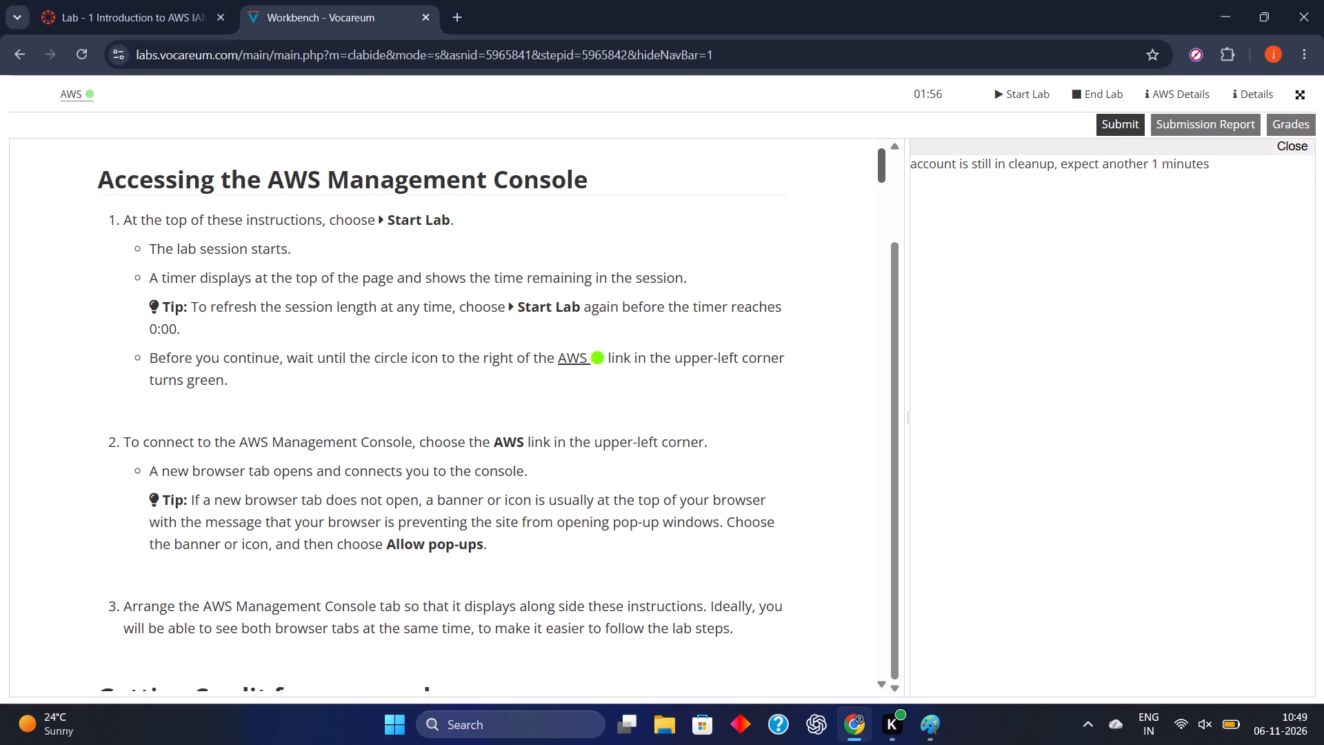
scroll(502, 525, down, 1)
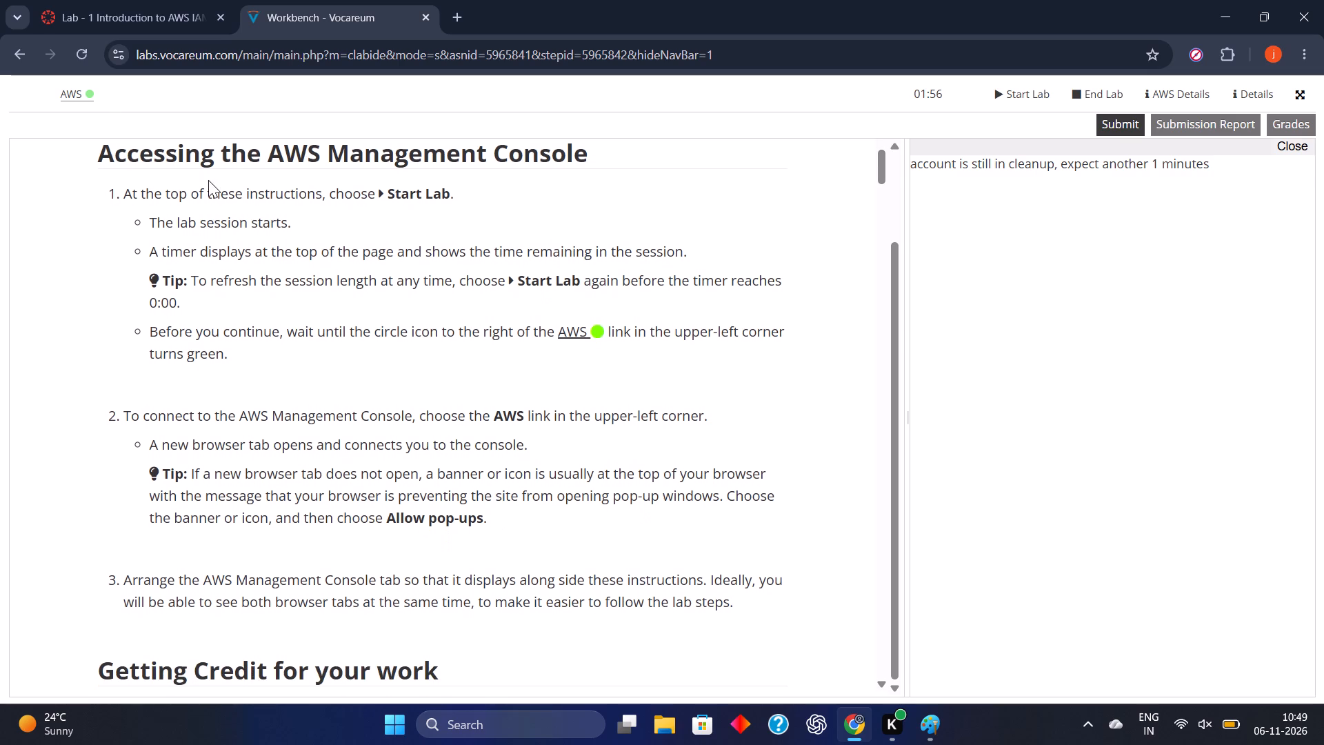
Open the AWS Management Console from the lab page, read on in the instructions, and switch to the Console Home tab.
click(84, 101)
click(365, 0)
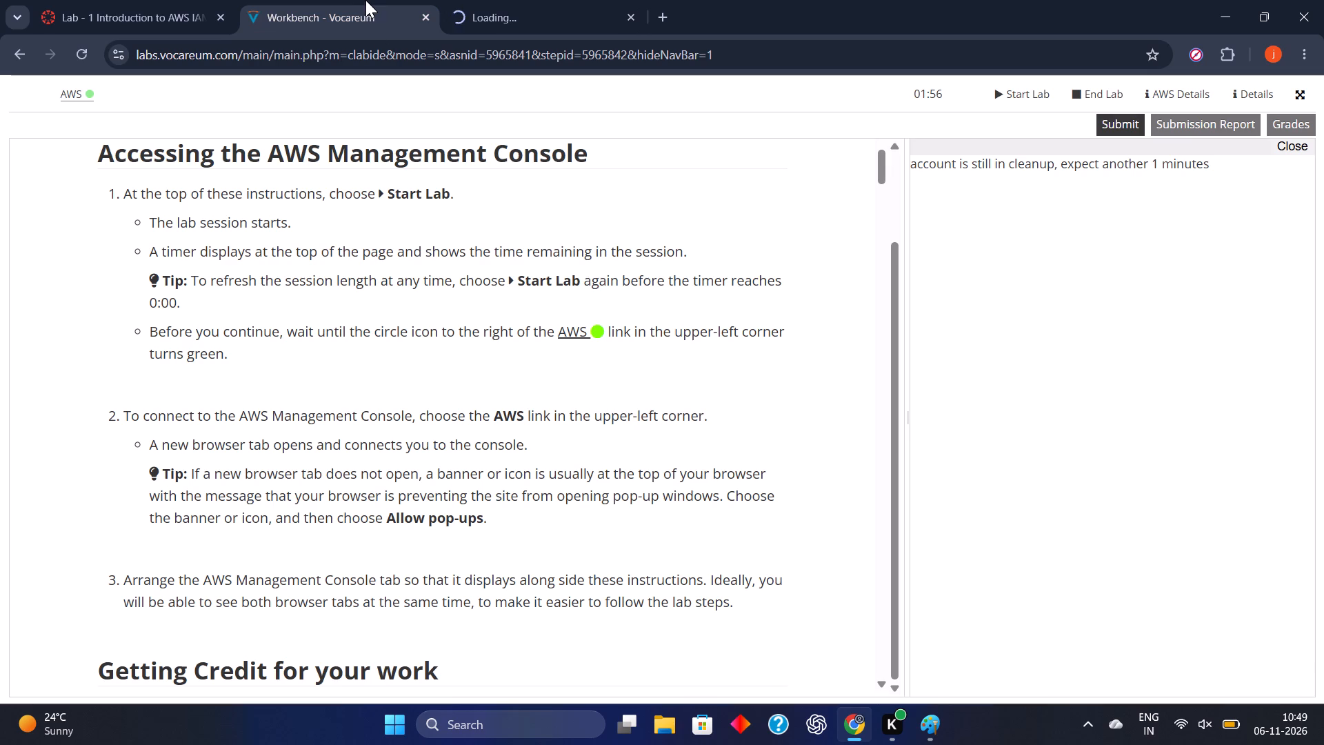
scroll(497, 225, down, 2)
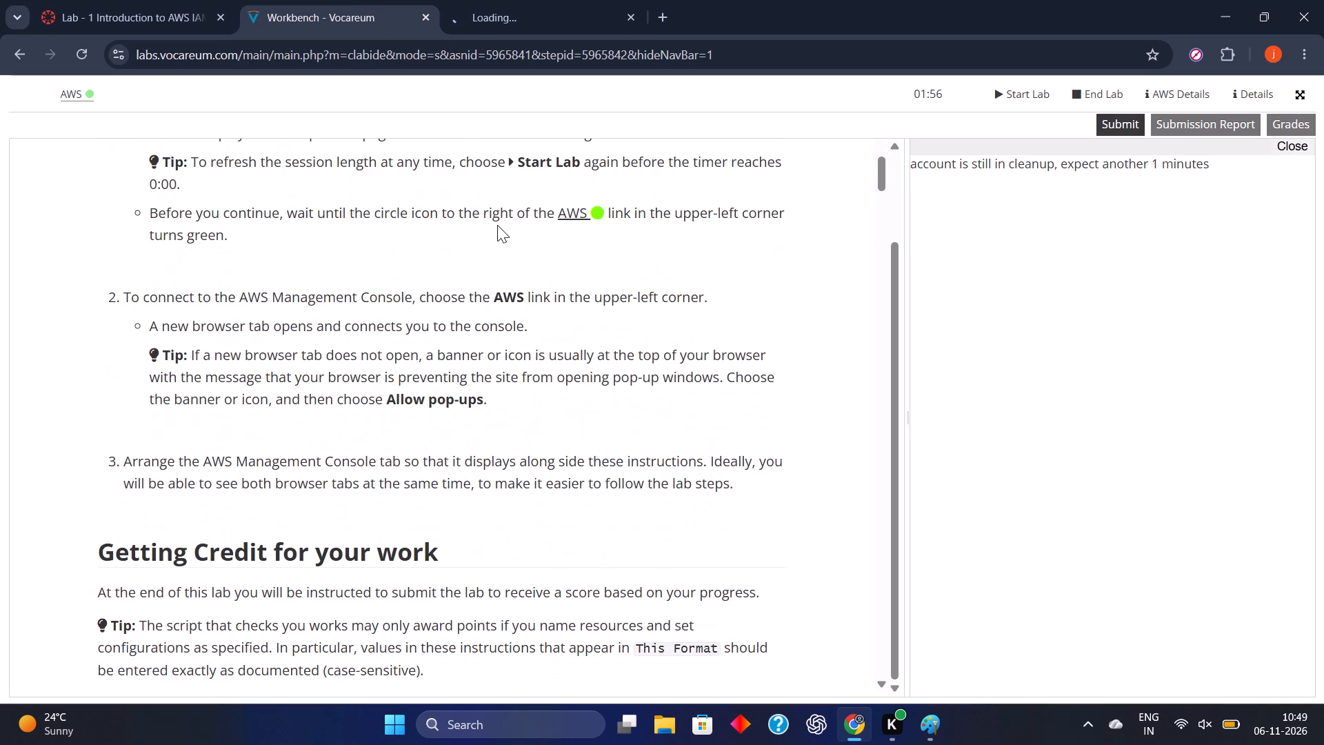
scroll(497, 225, down, 1)
click(525, 0)
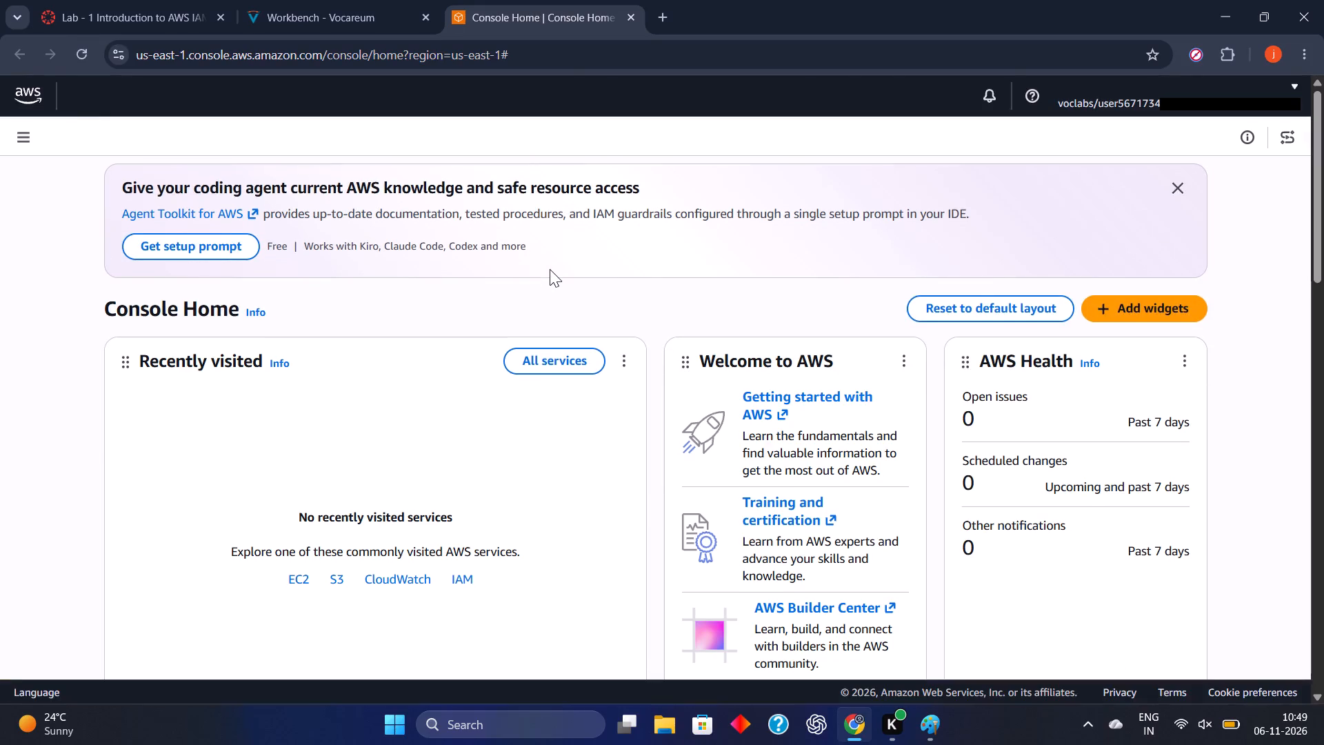
scroll(550, 269, down, 1)
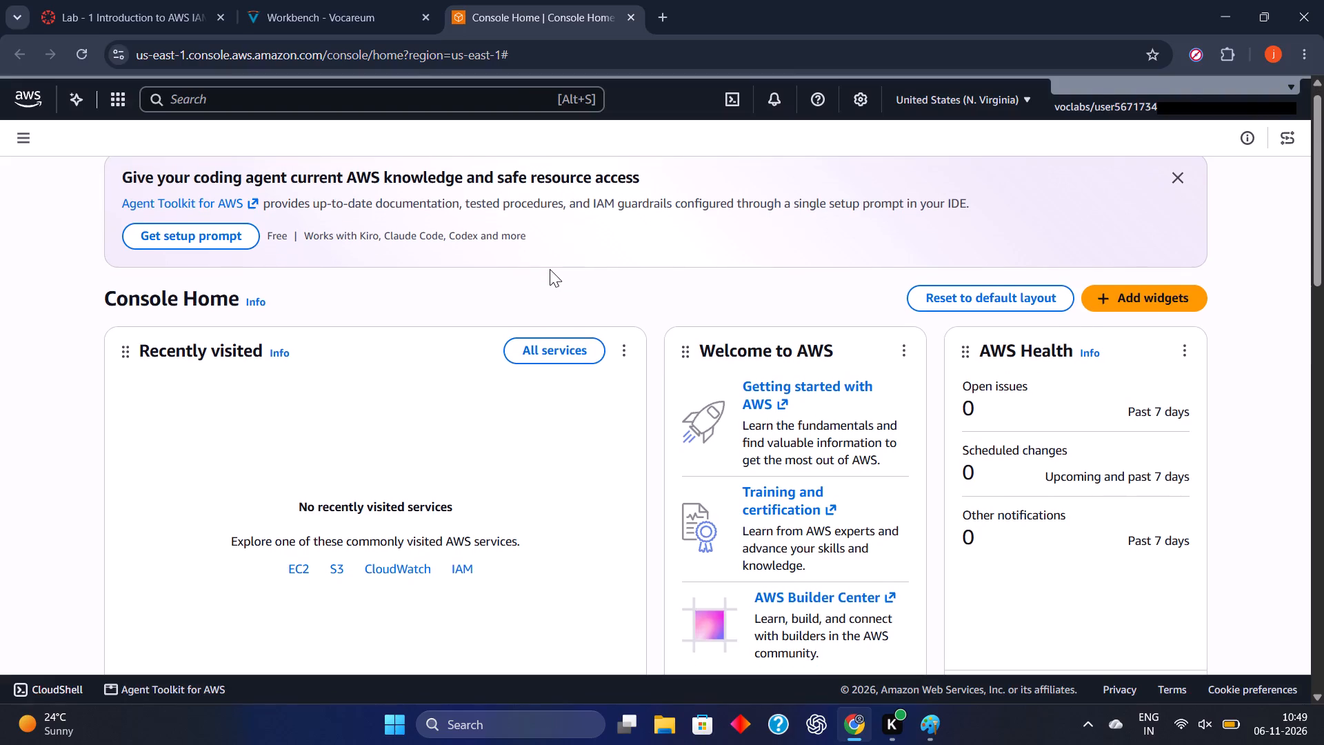
Return to the face drawing in Paint and darken the lower lip with short strokes, undoing the first attempt.
click(934, 713)
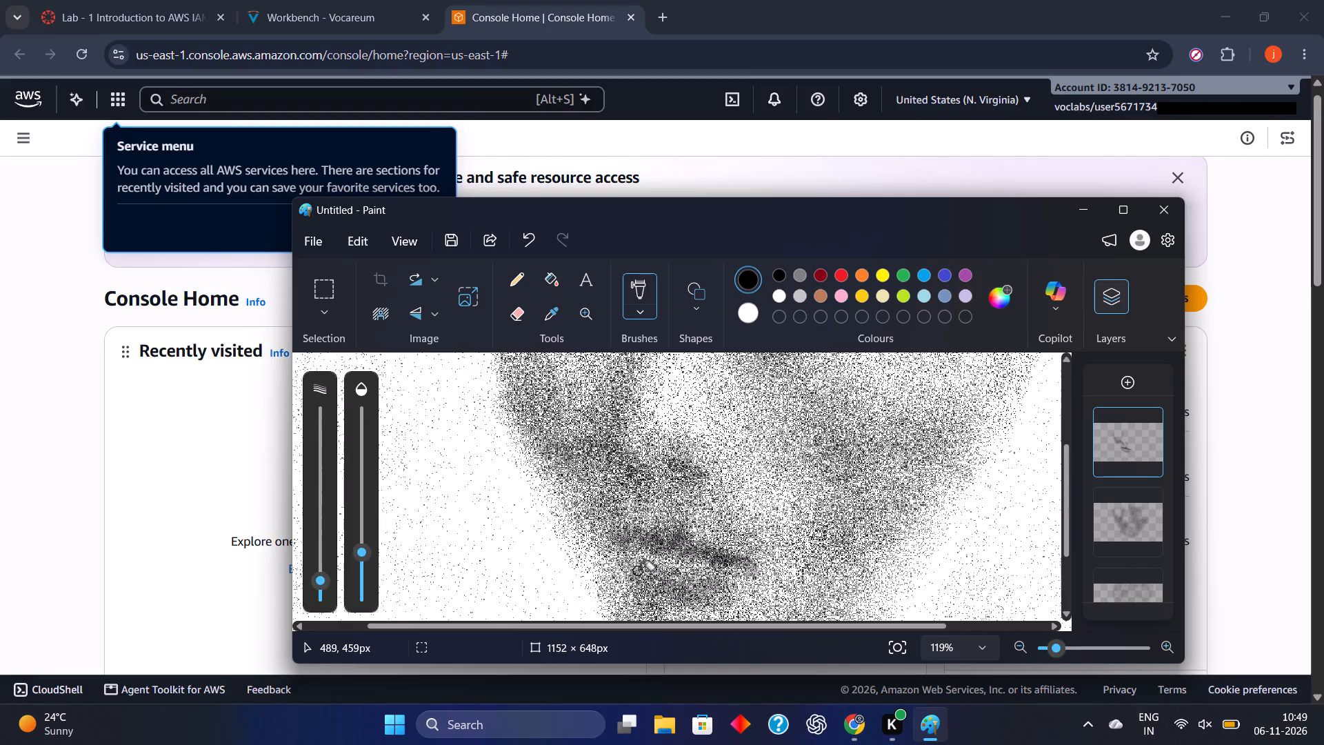
drag(642, 573, 693, 588)
click(527, 239)
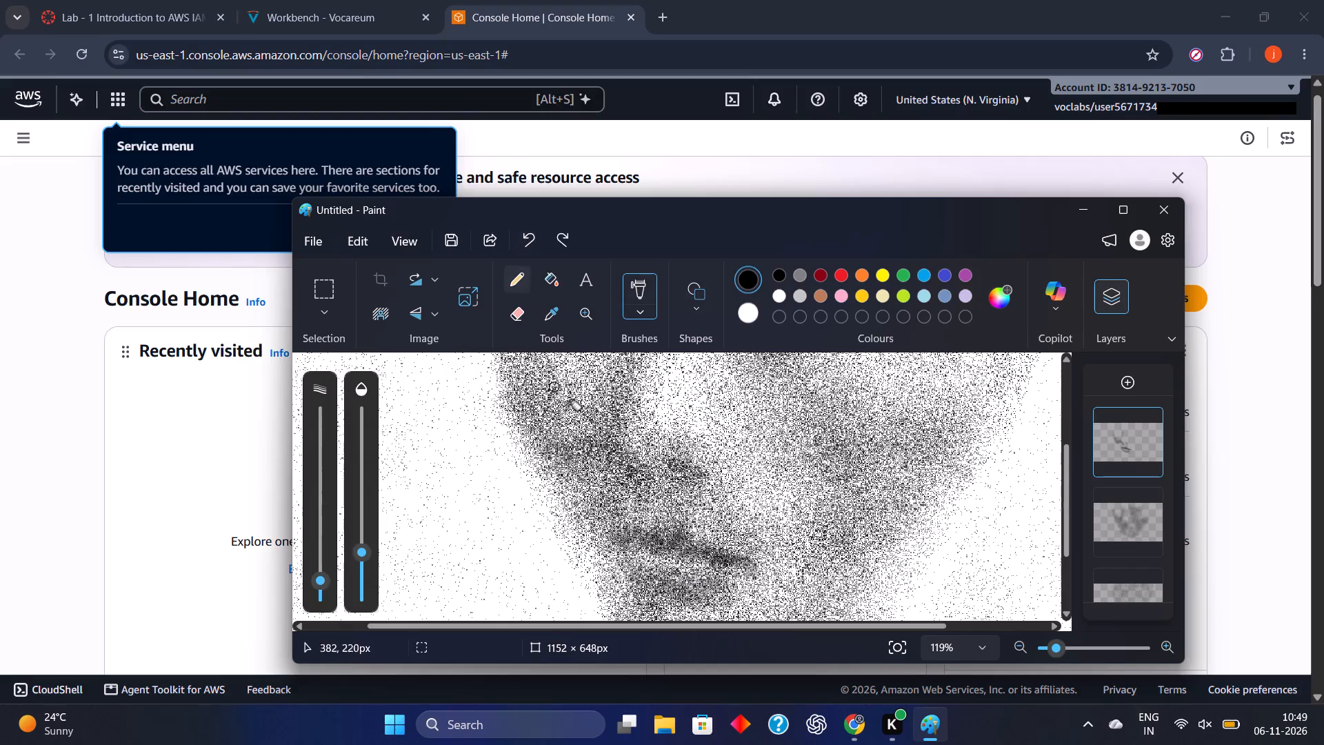
drag(641, 582, 662, 591)
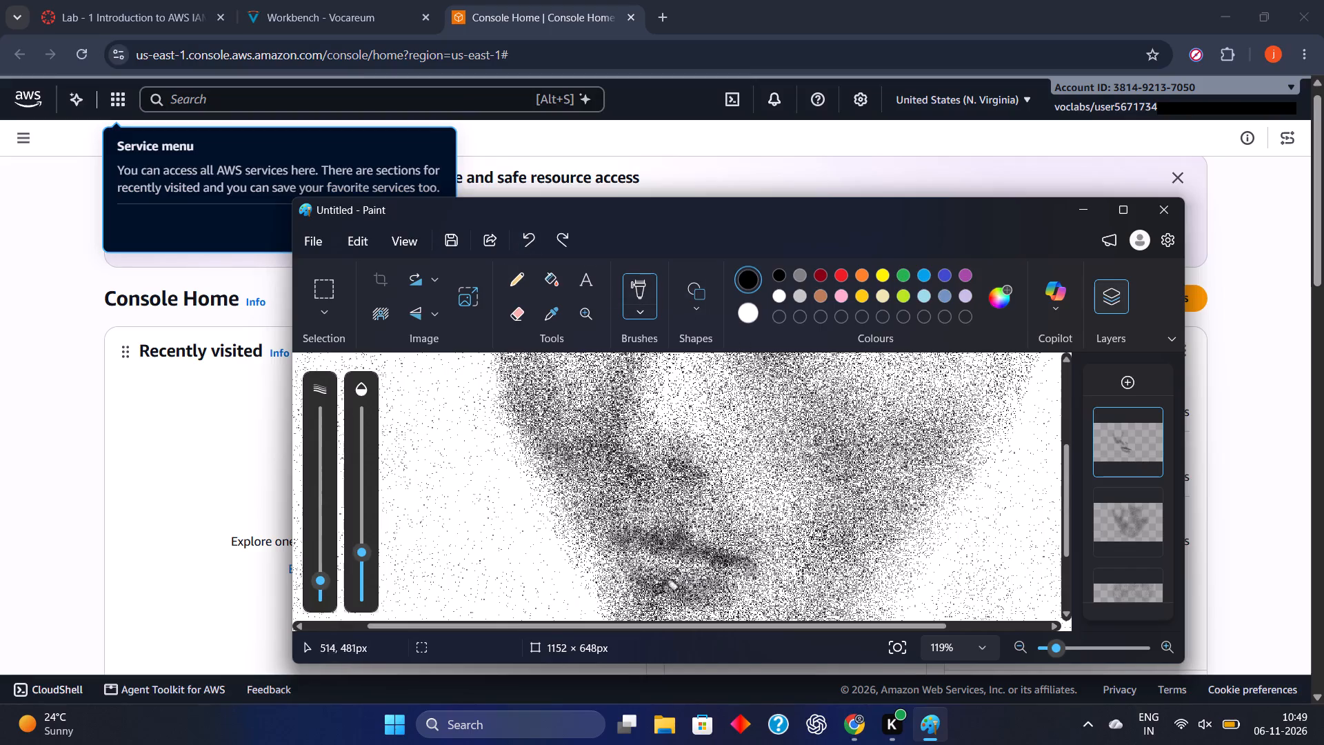
drag(662, 591, 694, 597)
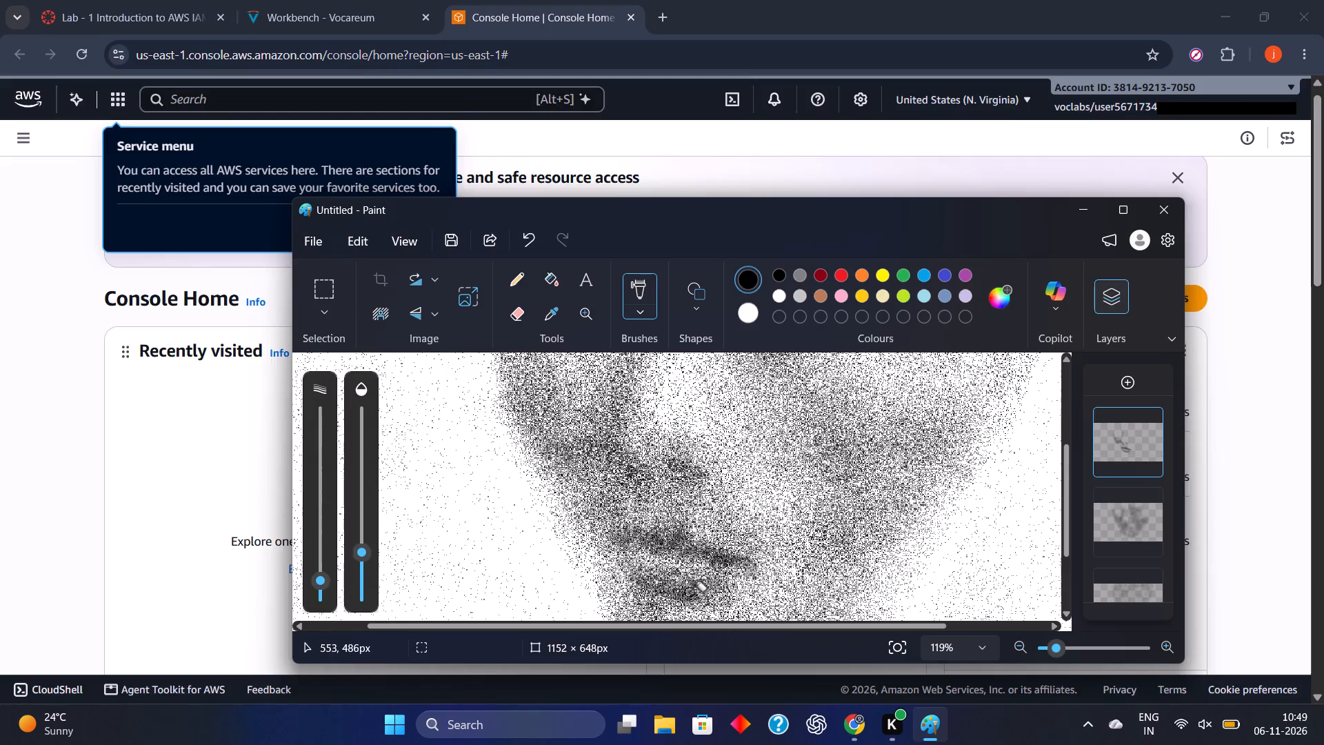
drag(692, 593, 668, 590)
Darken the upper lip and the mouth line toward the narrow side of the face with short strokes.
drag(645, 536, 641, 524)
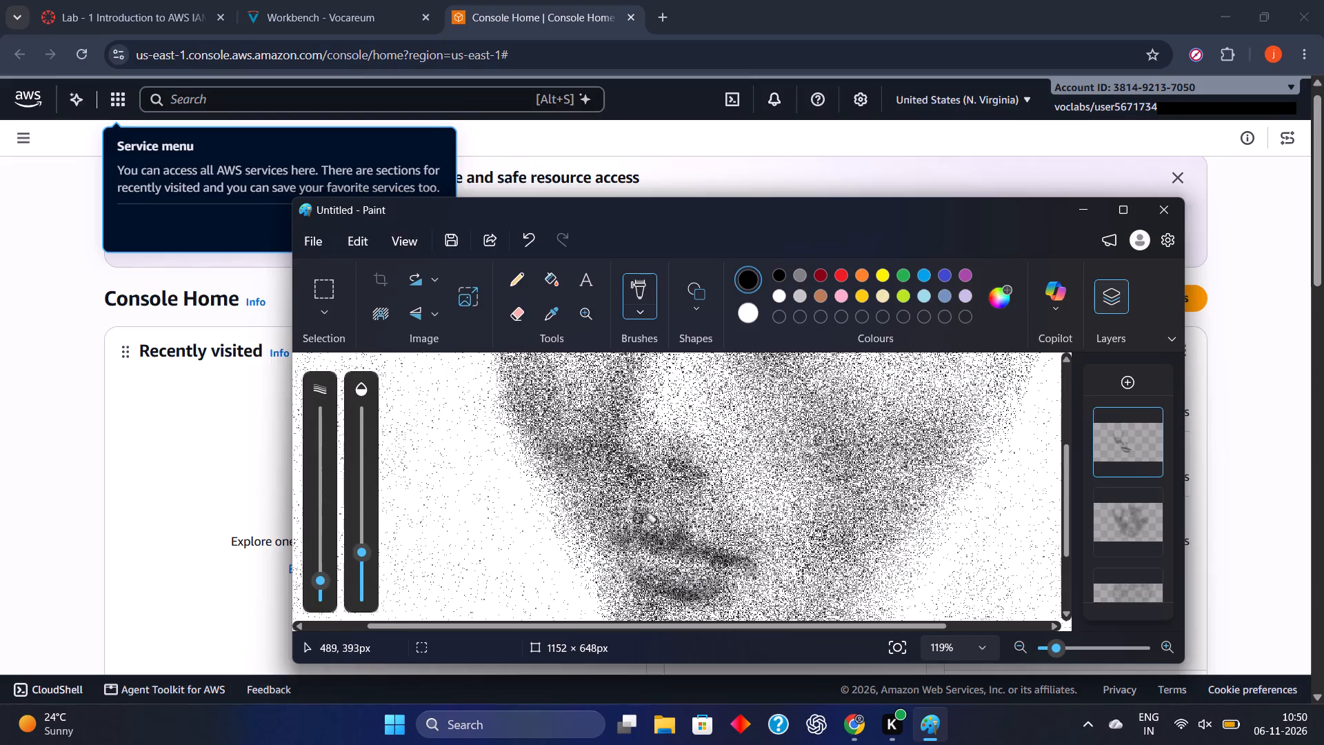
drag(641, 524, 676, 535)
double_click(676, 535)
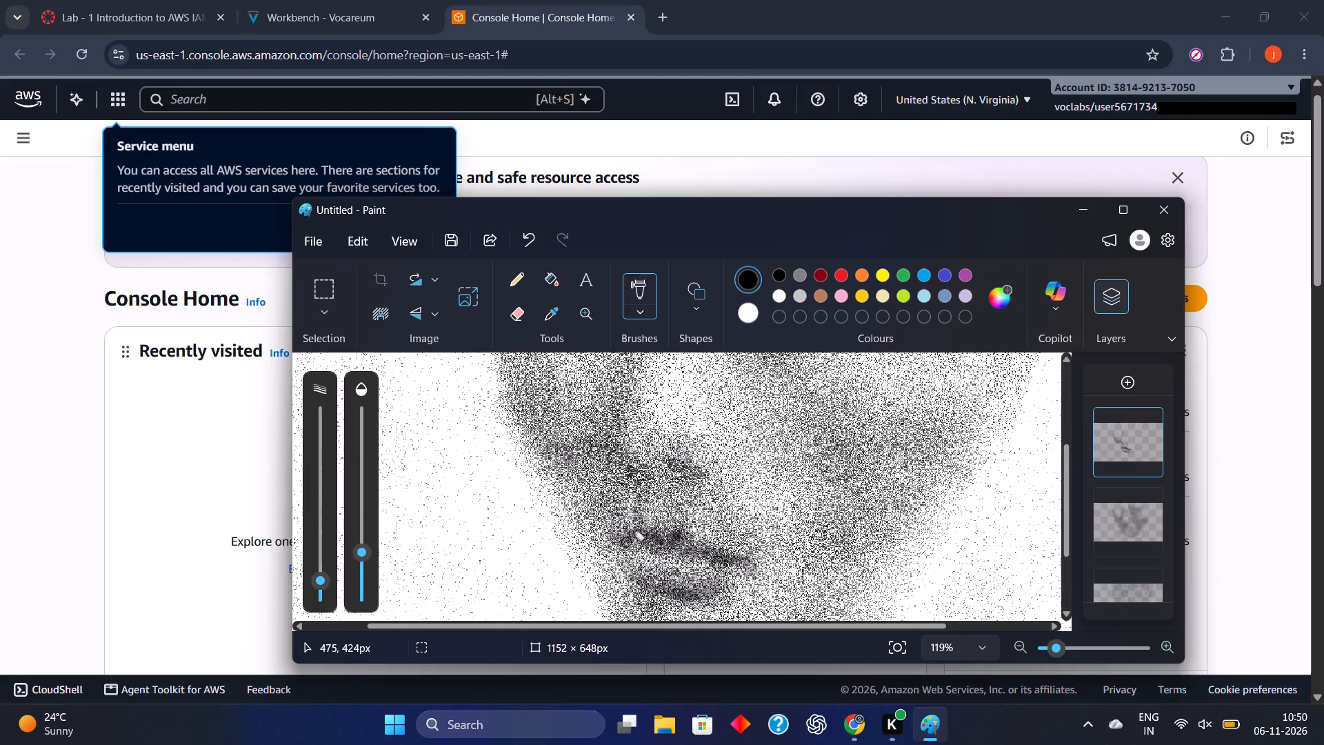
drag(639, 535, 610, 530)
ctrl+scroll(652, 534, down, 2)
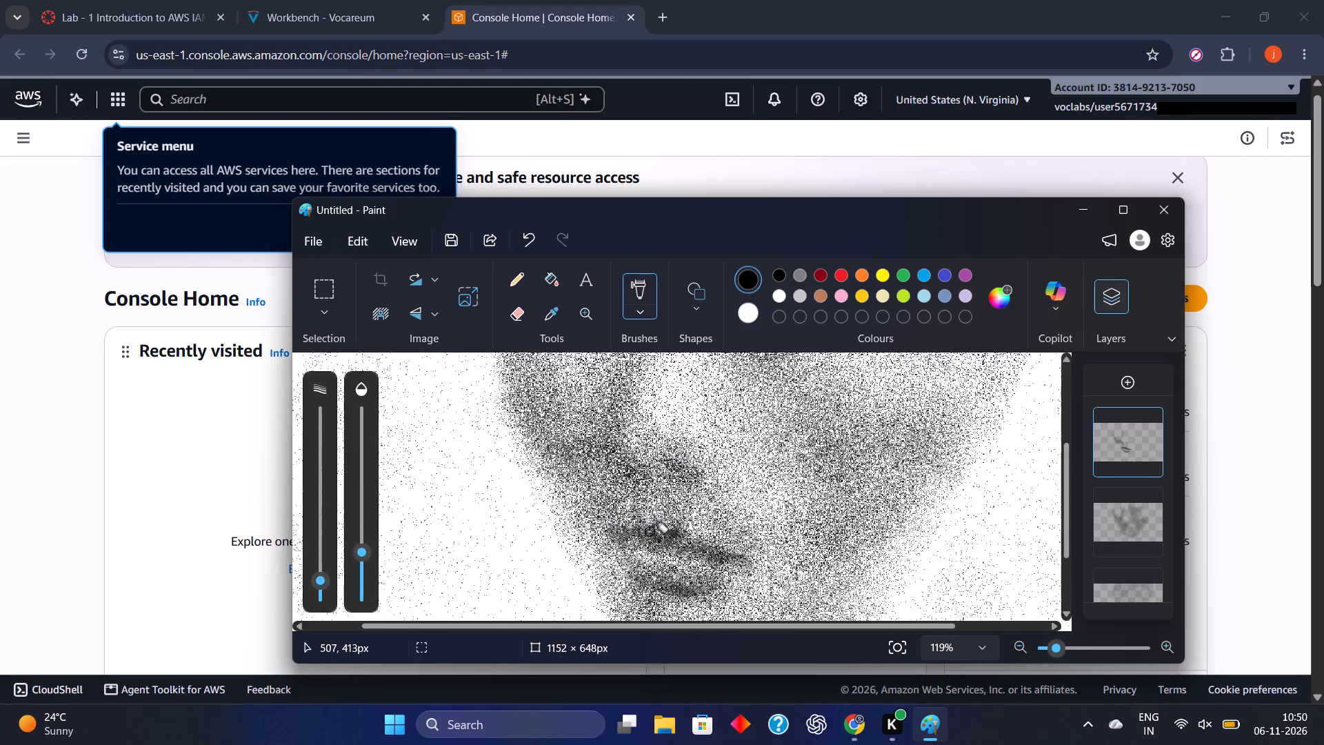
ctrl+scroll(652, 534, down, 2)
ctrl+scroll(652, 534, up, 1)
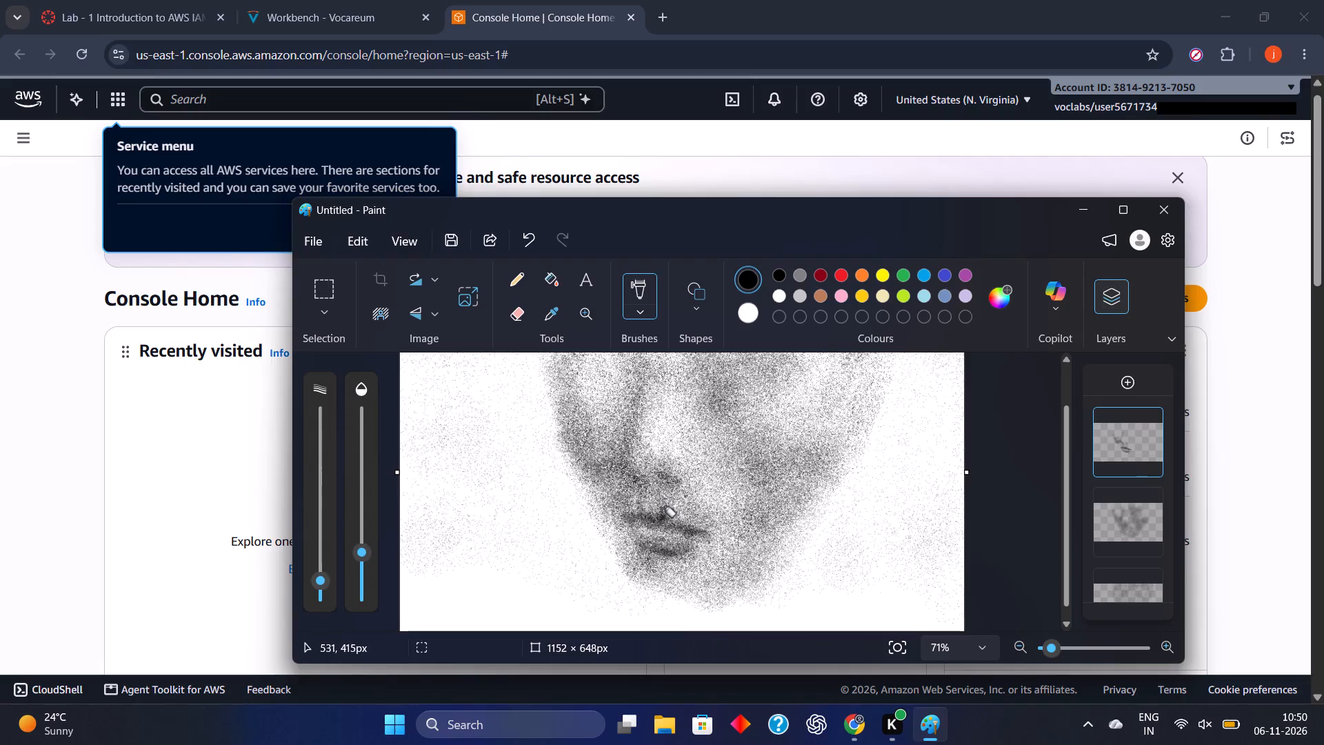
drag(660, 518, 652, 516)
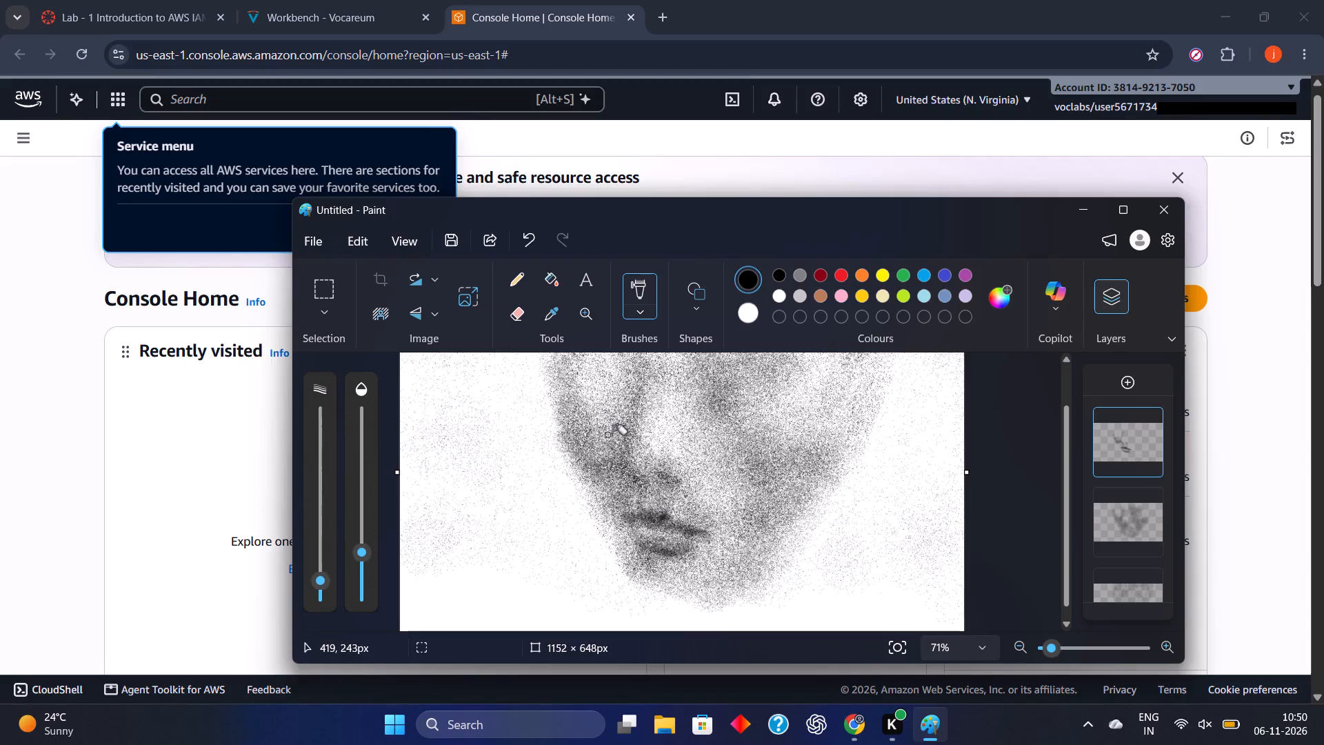
Erase the gap between the lips and the mouth line's inner half with a smaller eraser, undoing one pass along the way.
ctrl+scroll(612, 436, up, 2)
click(512, 310)
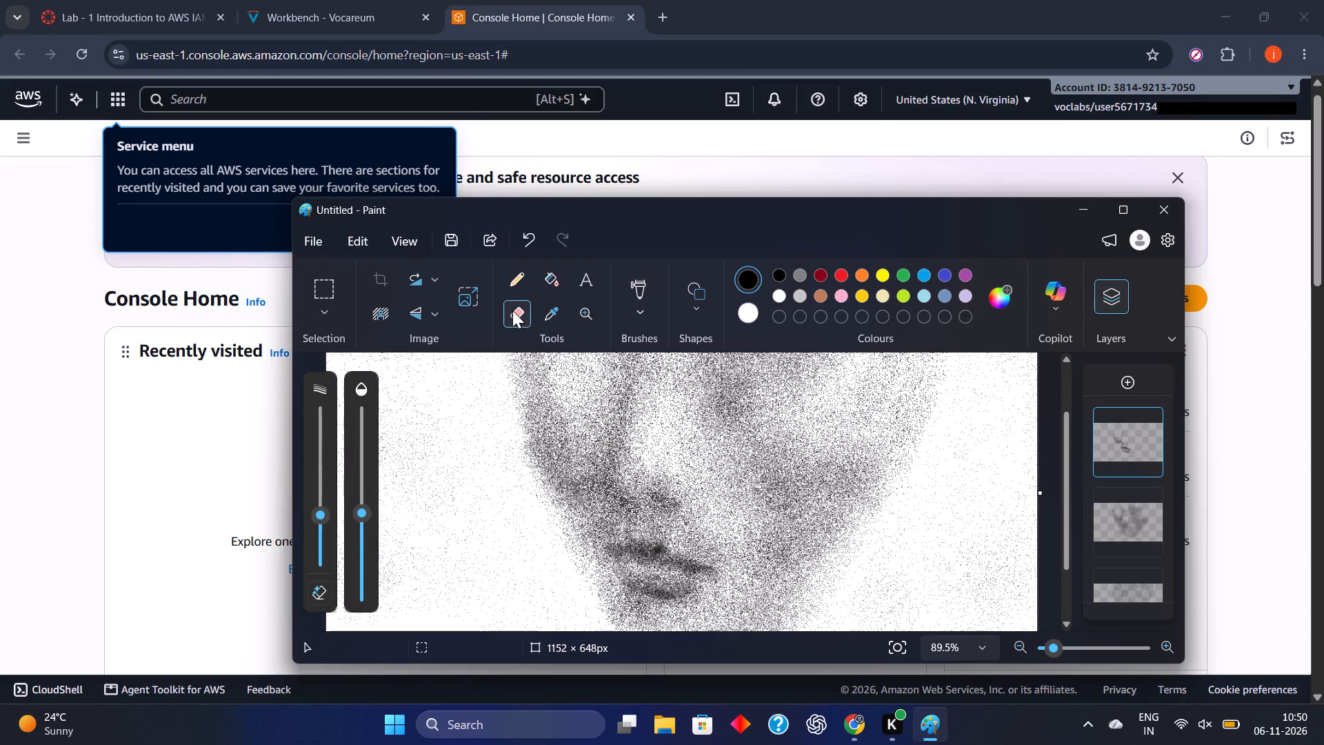
scroll(694, 542, down, 1)
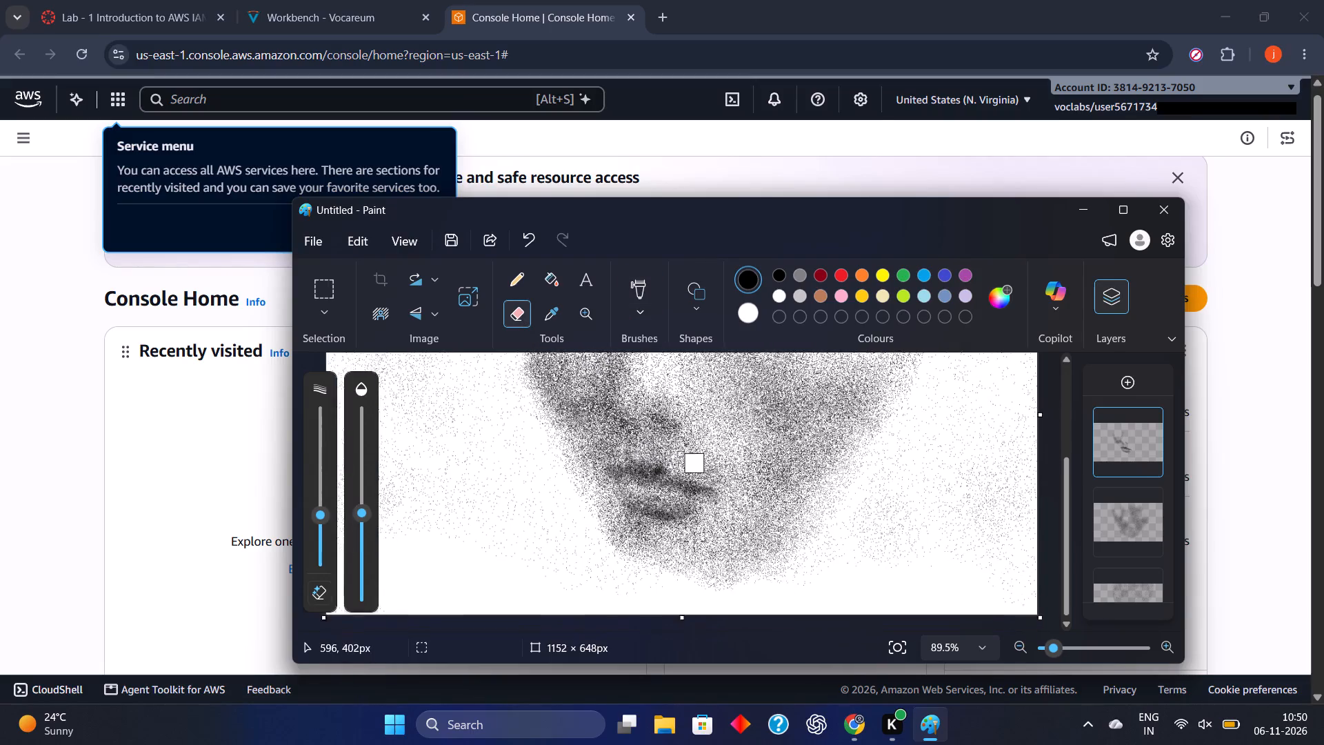
scroll(694, 542, down, 1)
ctrl+scroll(694, 542, up, 3)
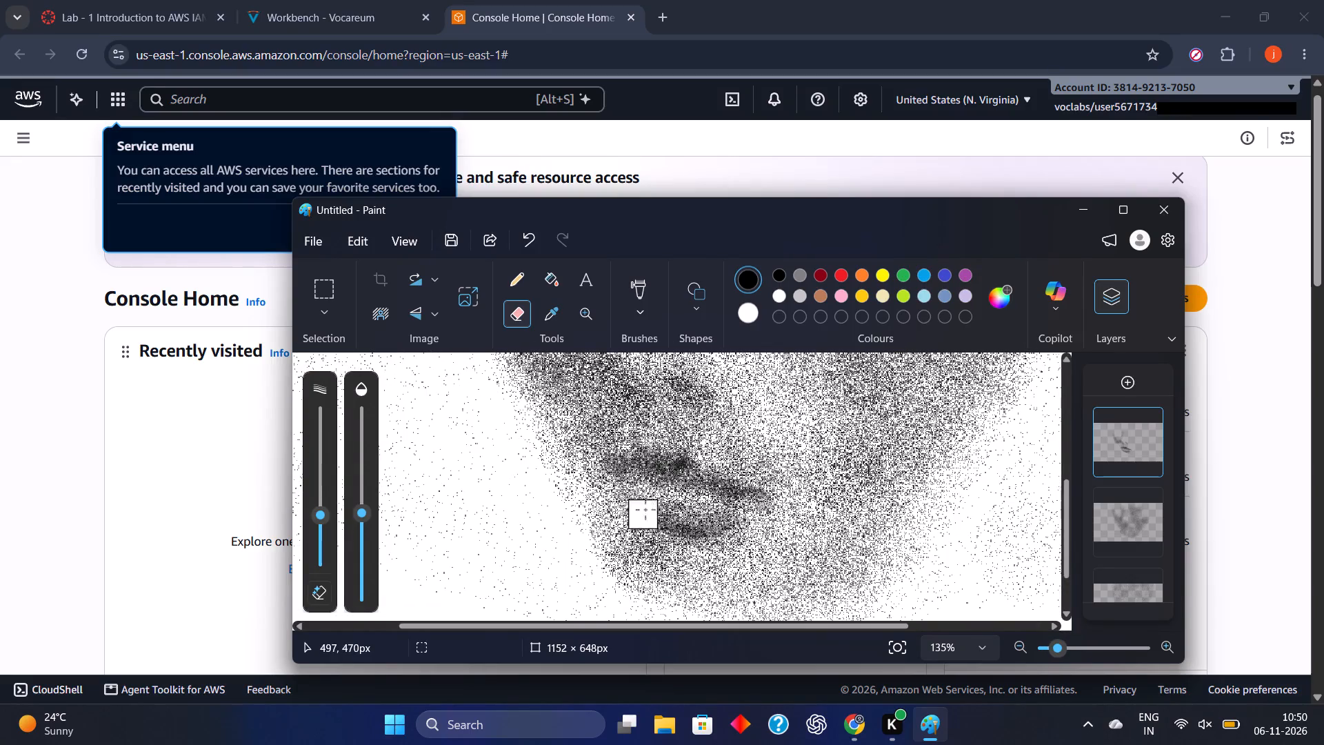
drag(313, 513, 314, 530)
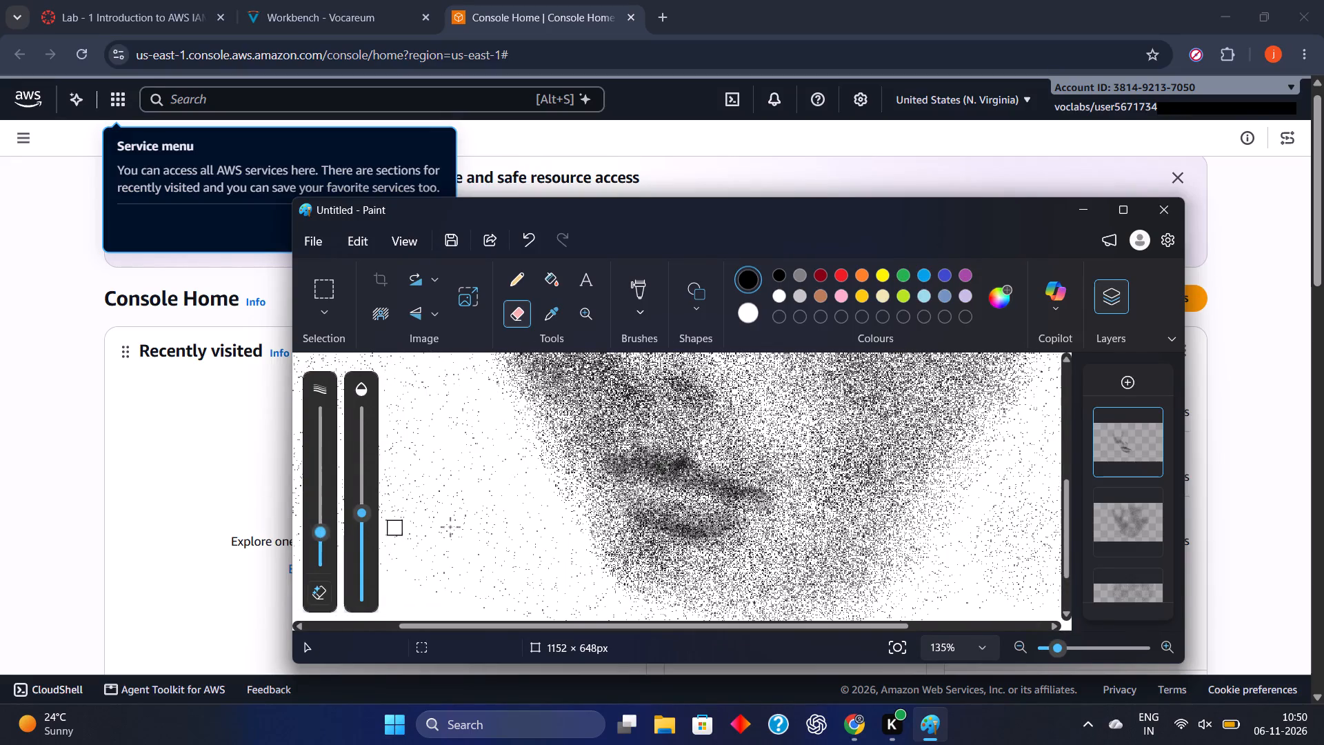
drag(652, 482, 689, 488)
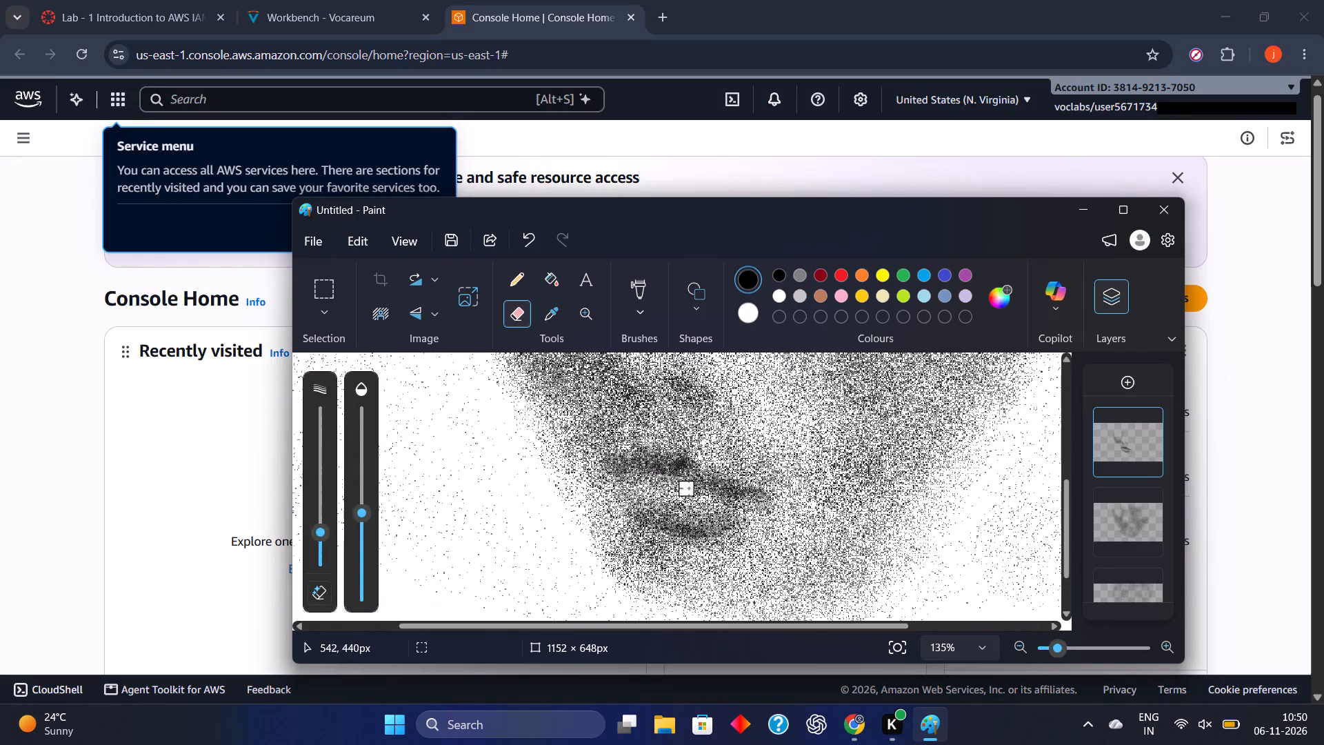
drag(689, 488, 635, 479)
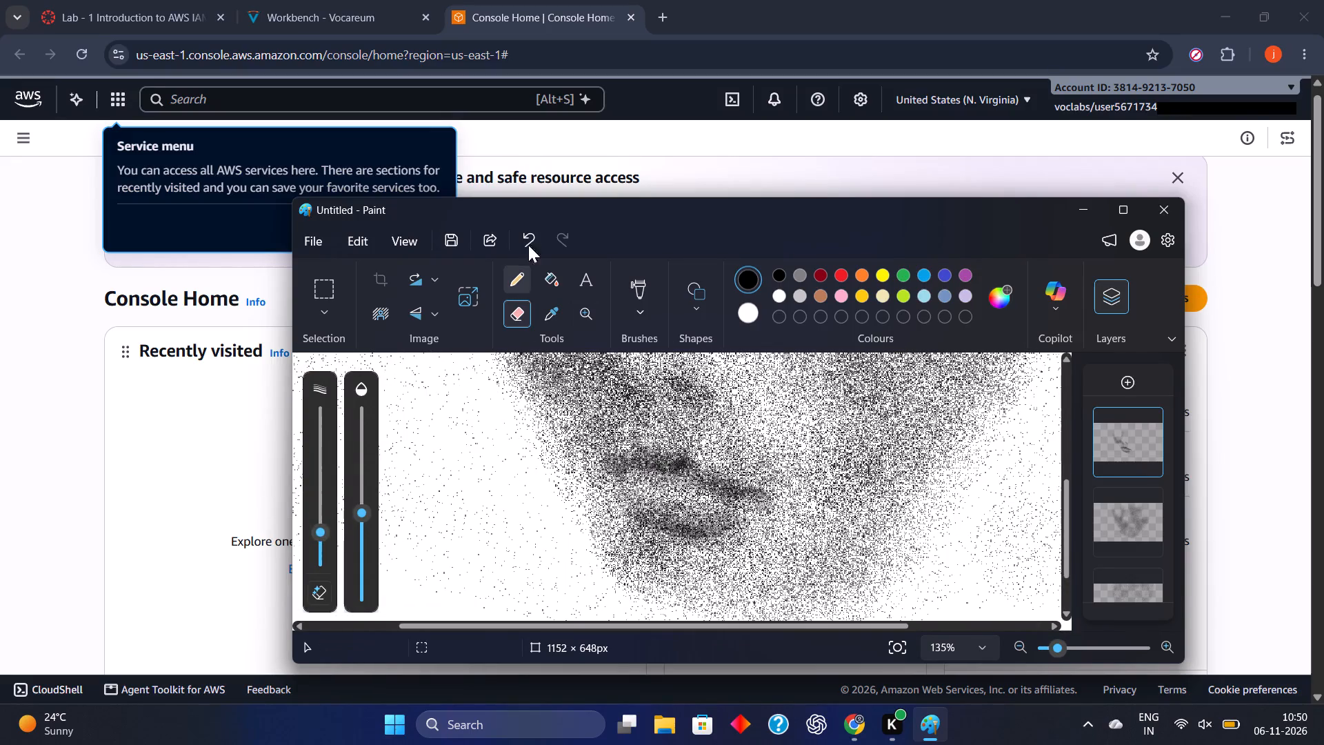
click(527, 238)
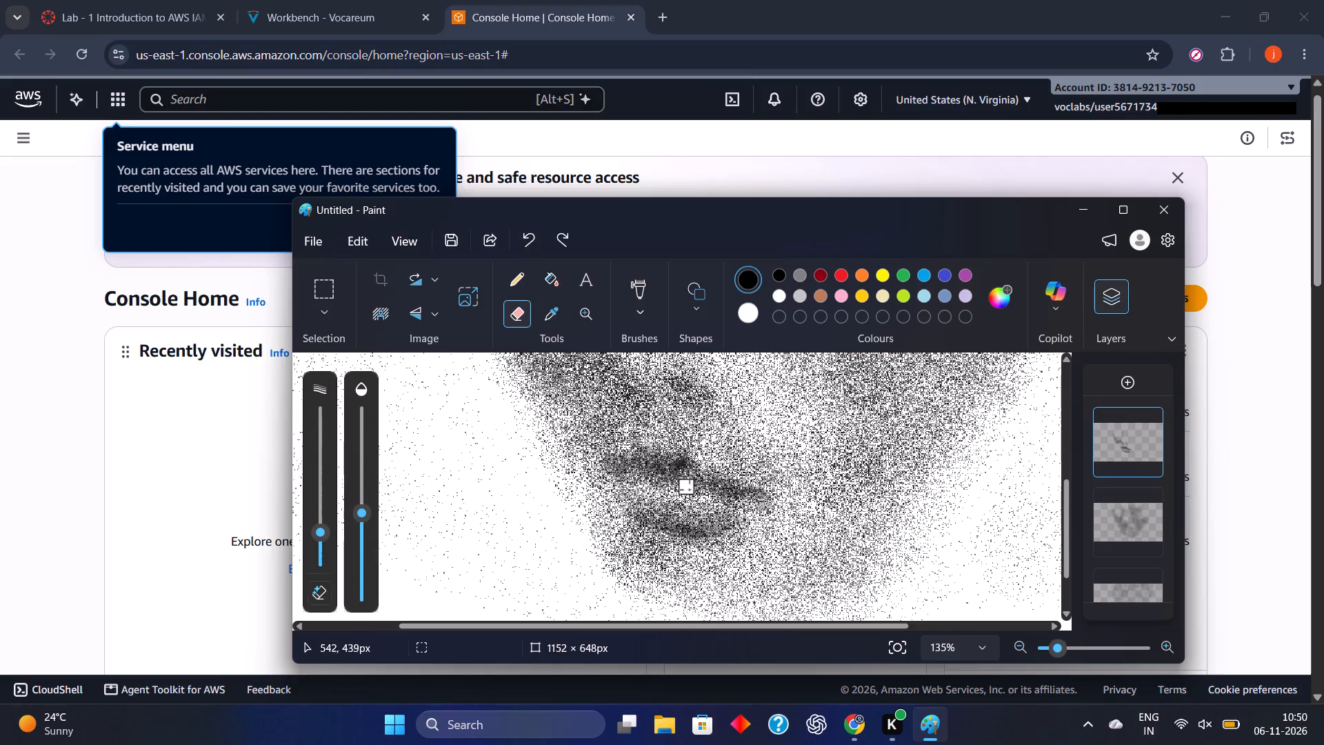
drag(692, 491, 620, 476)
drag(692, 464, 685, 481)
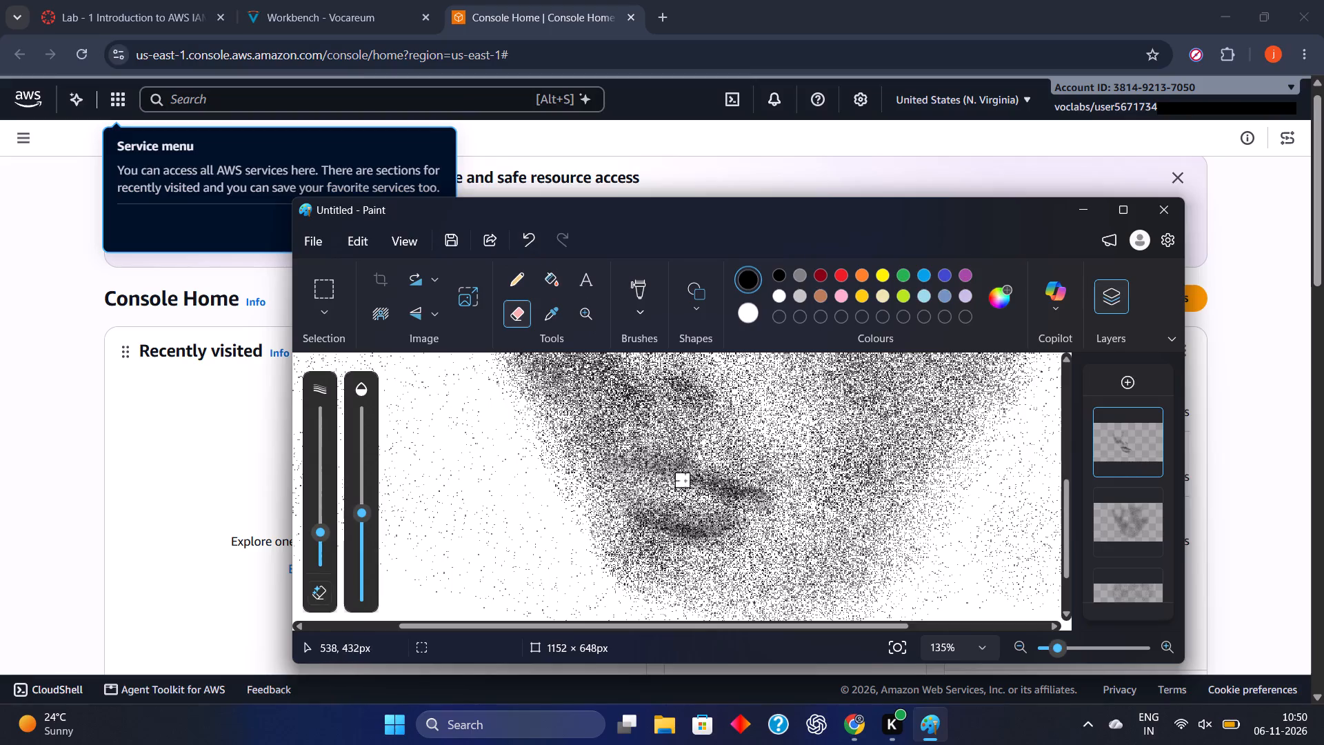
drag(685, 481, 610, 453)
Shade the upper lip toward the narrow side of the face with a larger brush, undoing the first thin stroke.
click(645, 281)
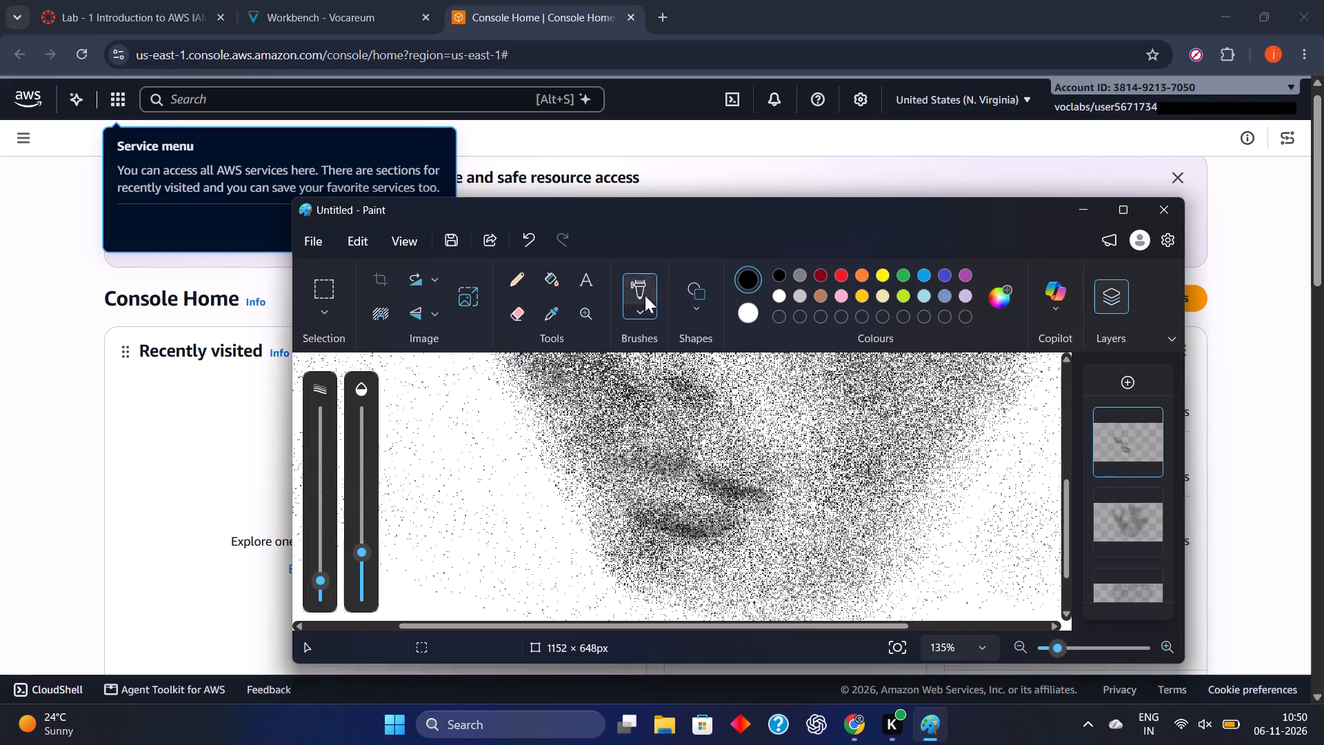
drag(699, 485, 668, 475)
click(525, 247)
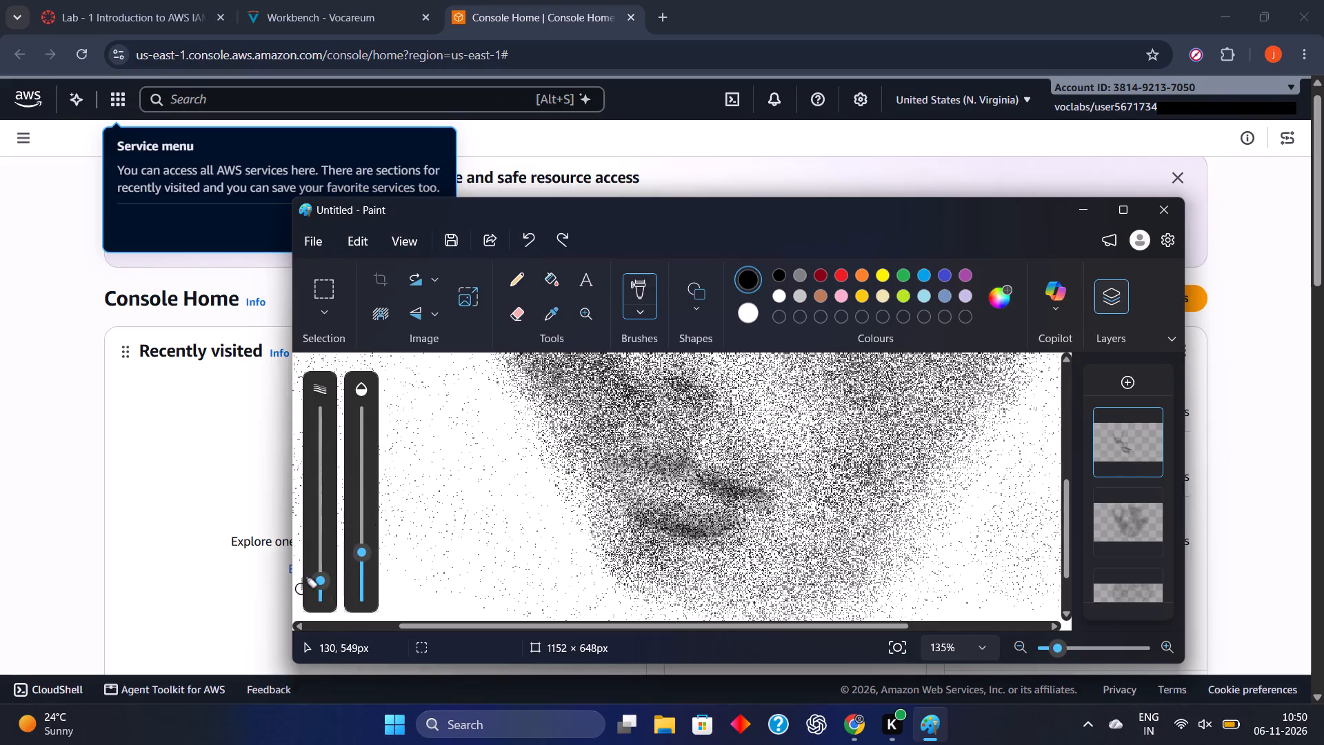
drag(315, 577, 319, 544)
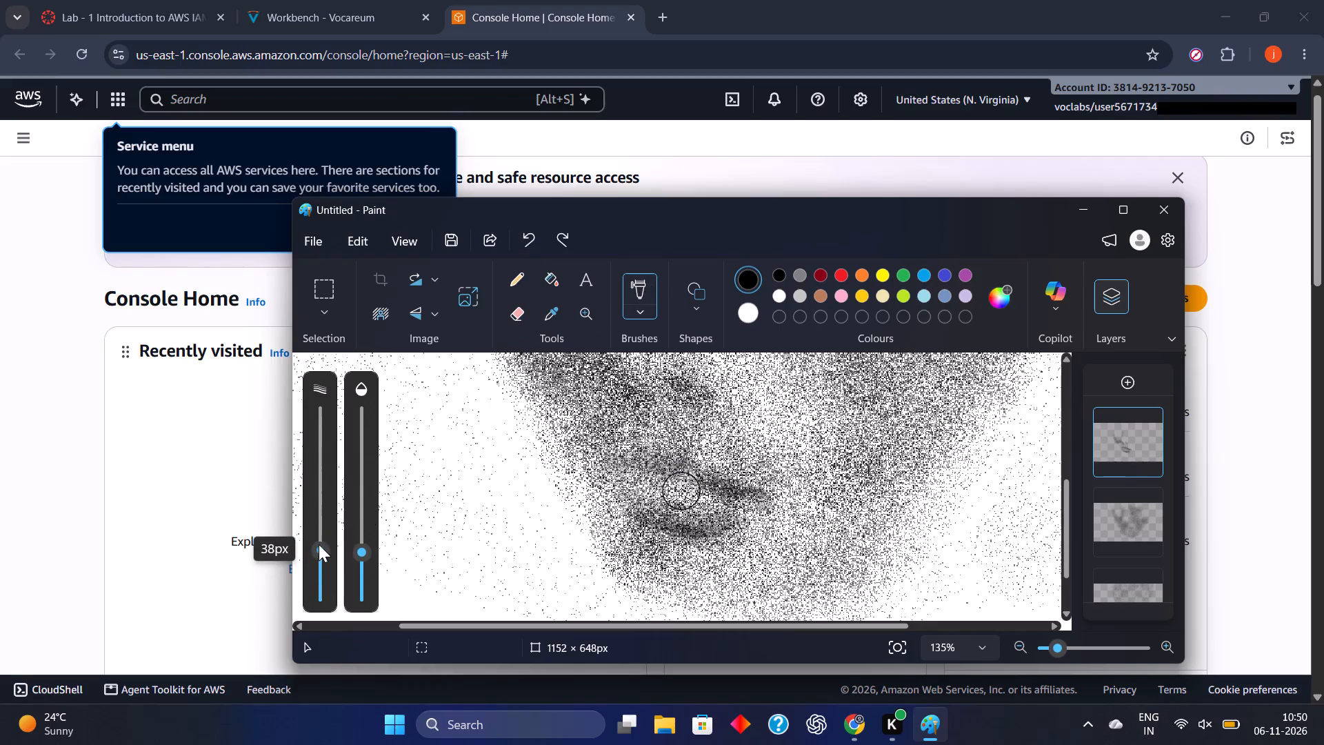
drag(319, 544, 321, 551)
click(699, 481)
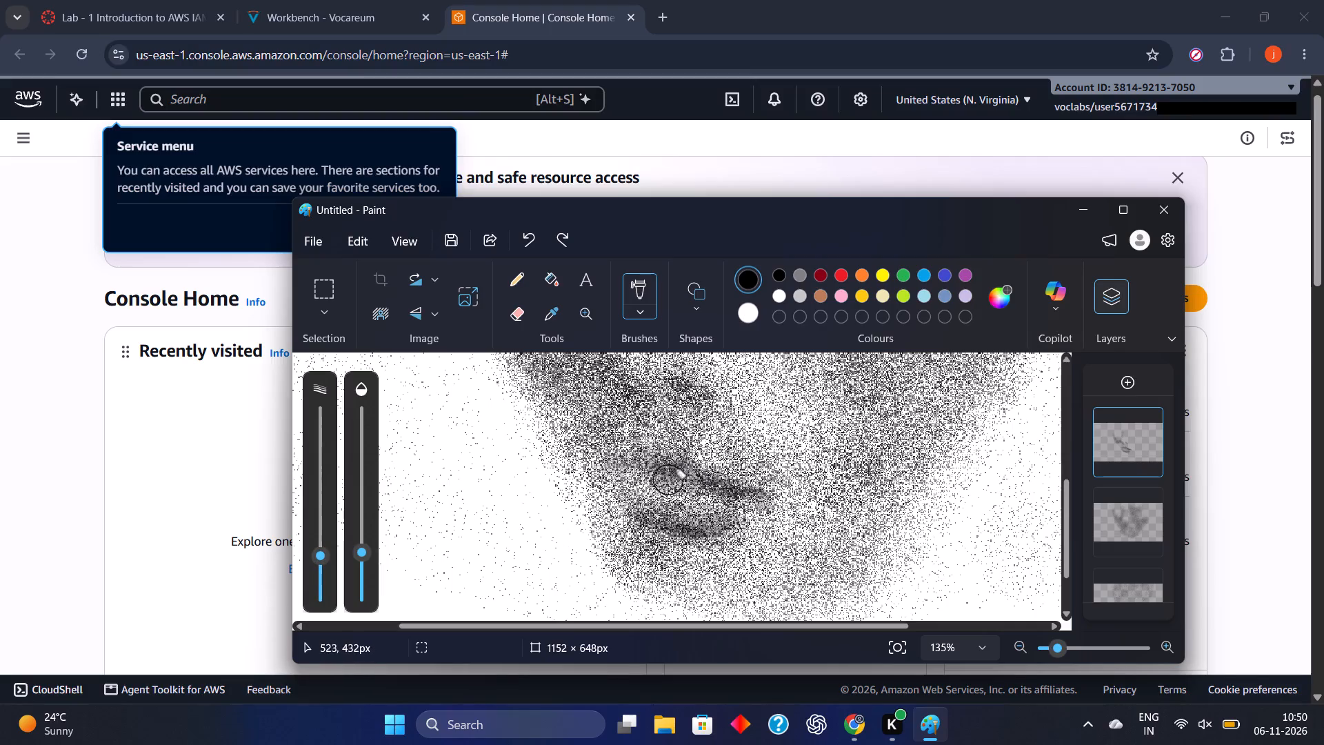
drag(645, 474, 616, 474)
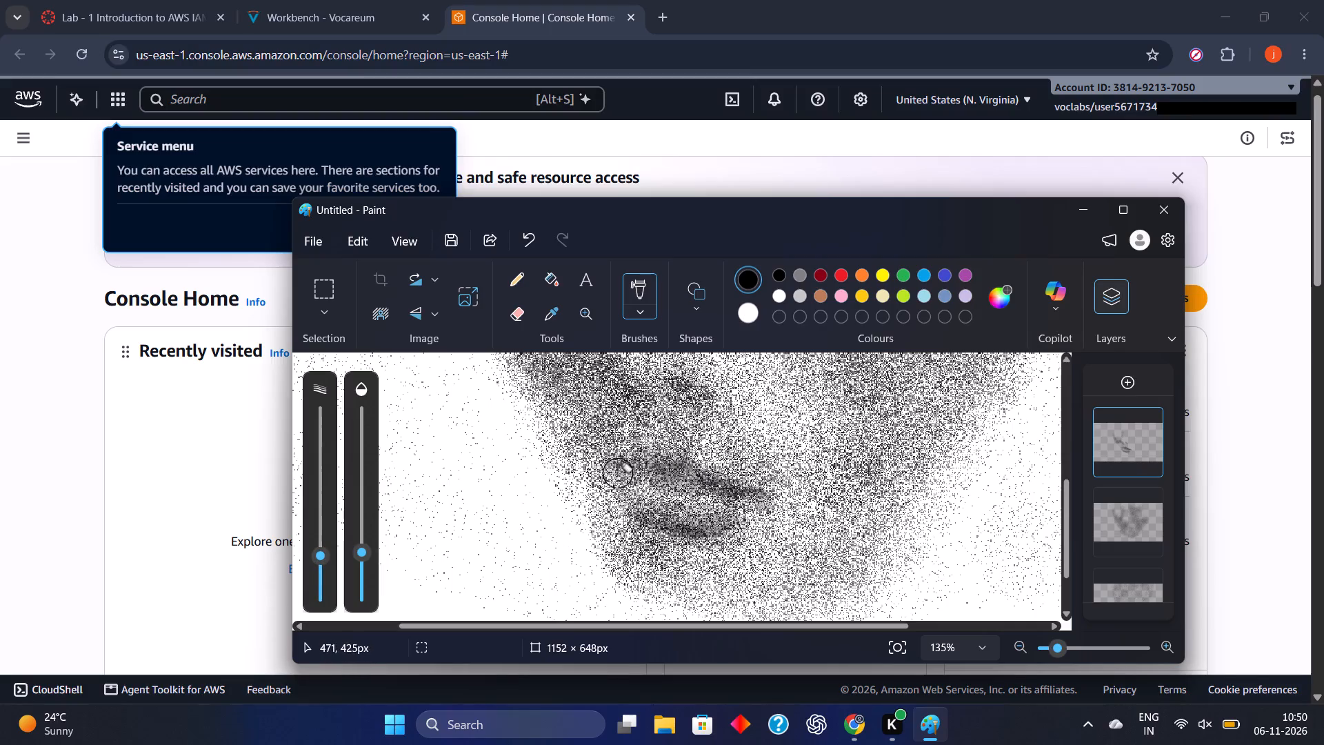
drag(616, 474, 604, 468)
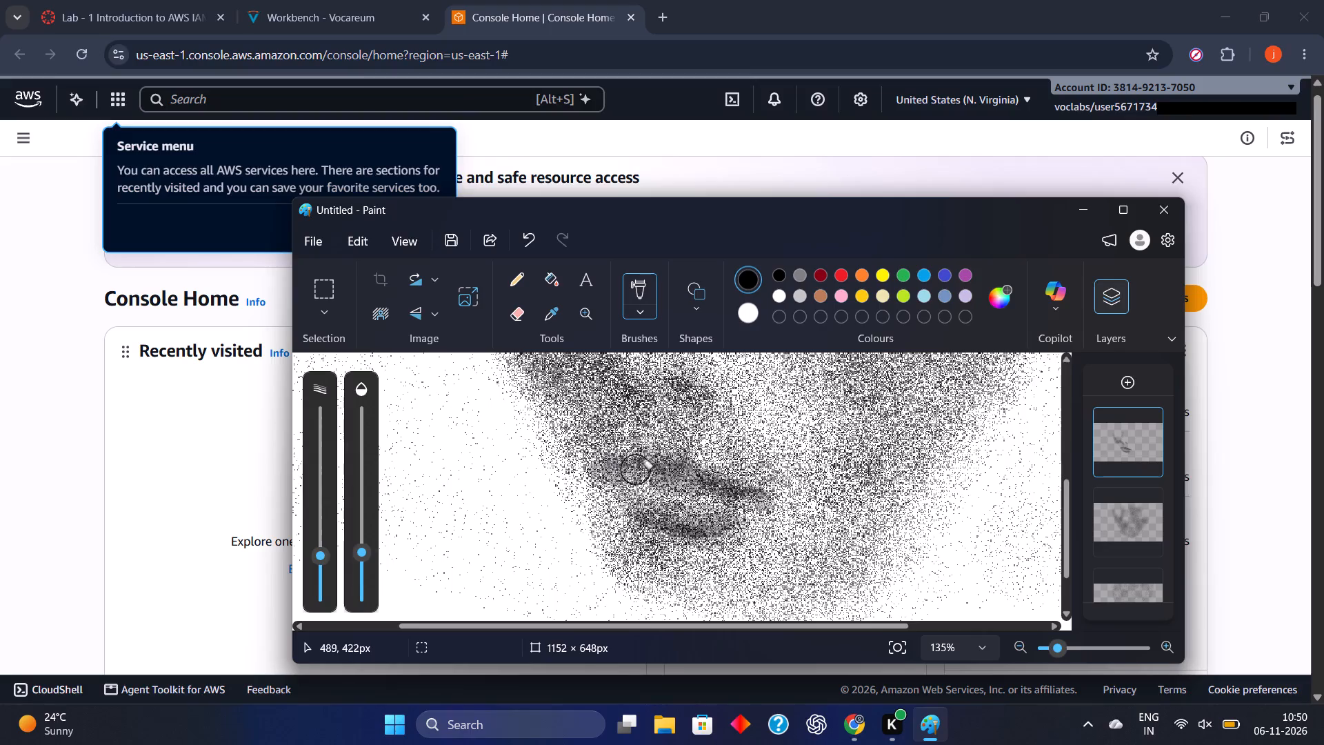
drag(323, 556, 323, 566)
click(608, 473)
drag(608, 473, 633, 468)
drag(654, 473, 699, 483)
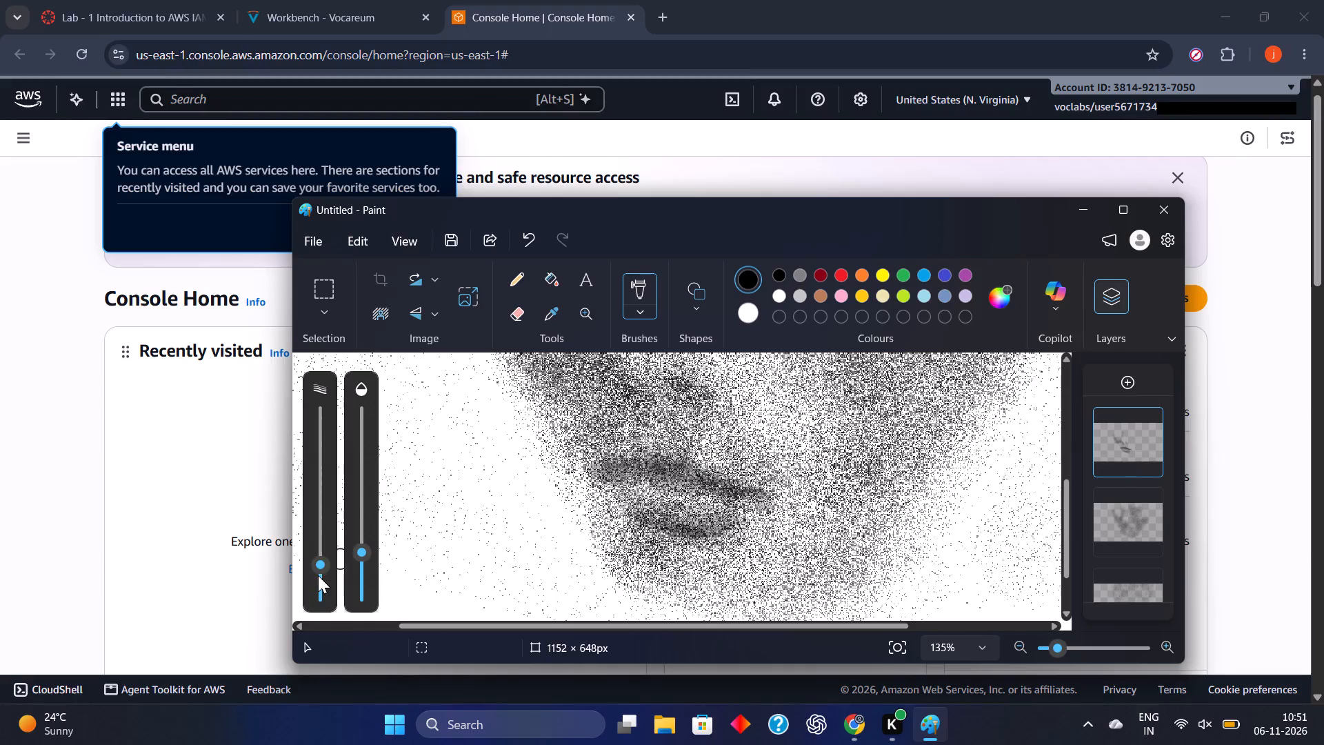
Darken the upper lip along its narrow-side half with a smaller brush, undoing the last few strokes and repainting them lower down.
drag(318, 574, 321, 586)
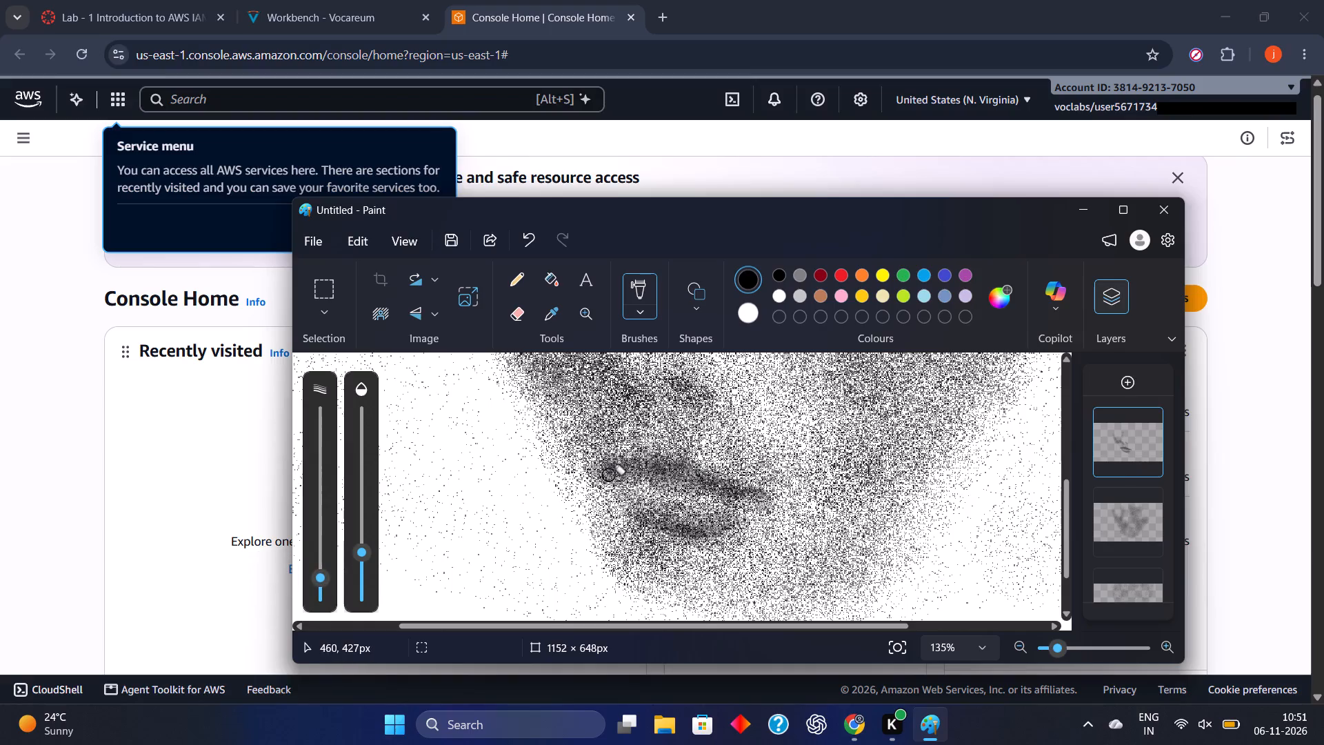
click(319, 575)
drag(606, 473, 634, 466)
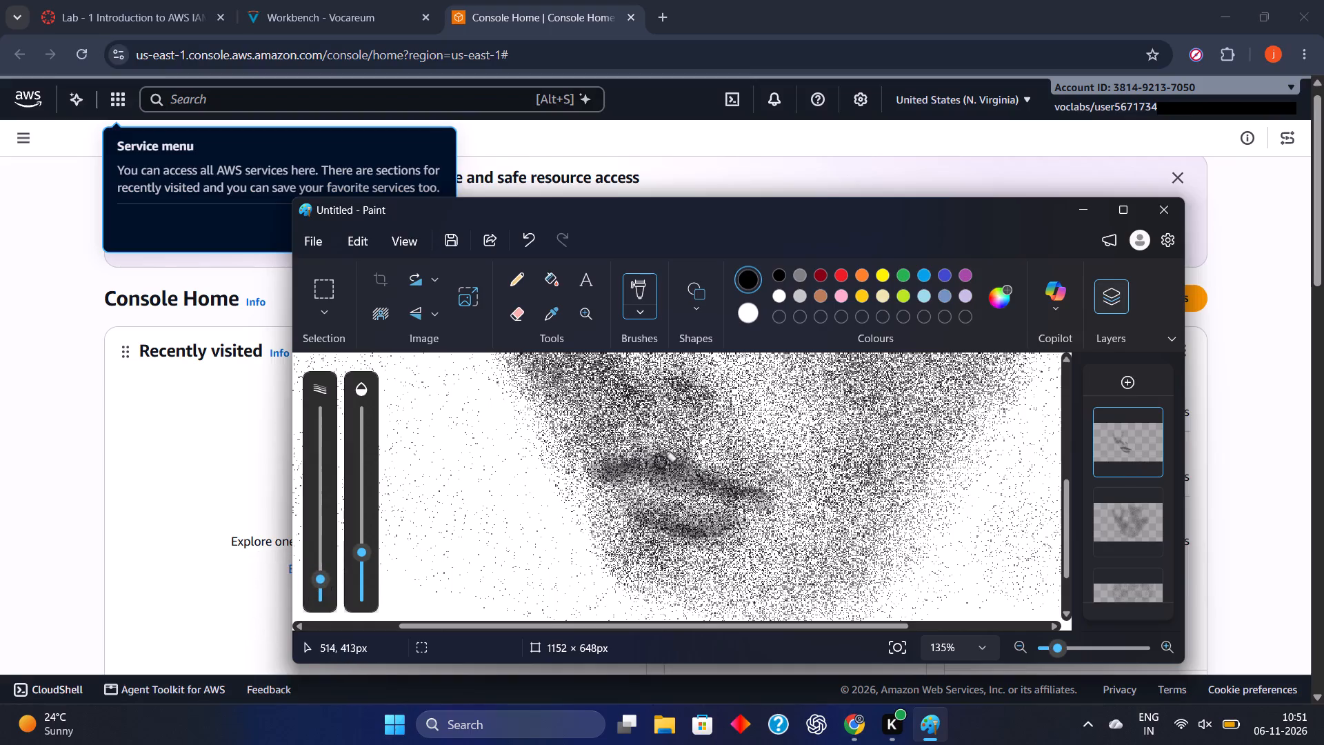
drag(644, 470, 659, 467)
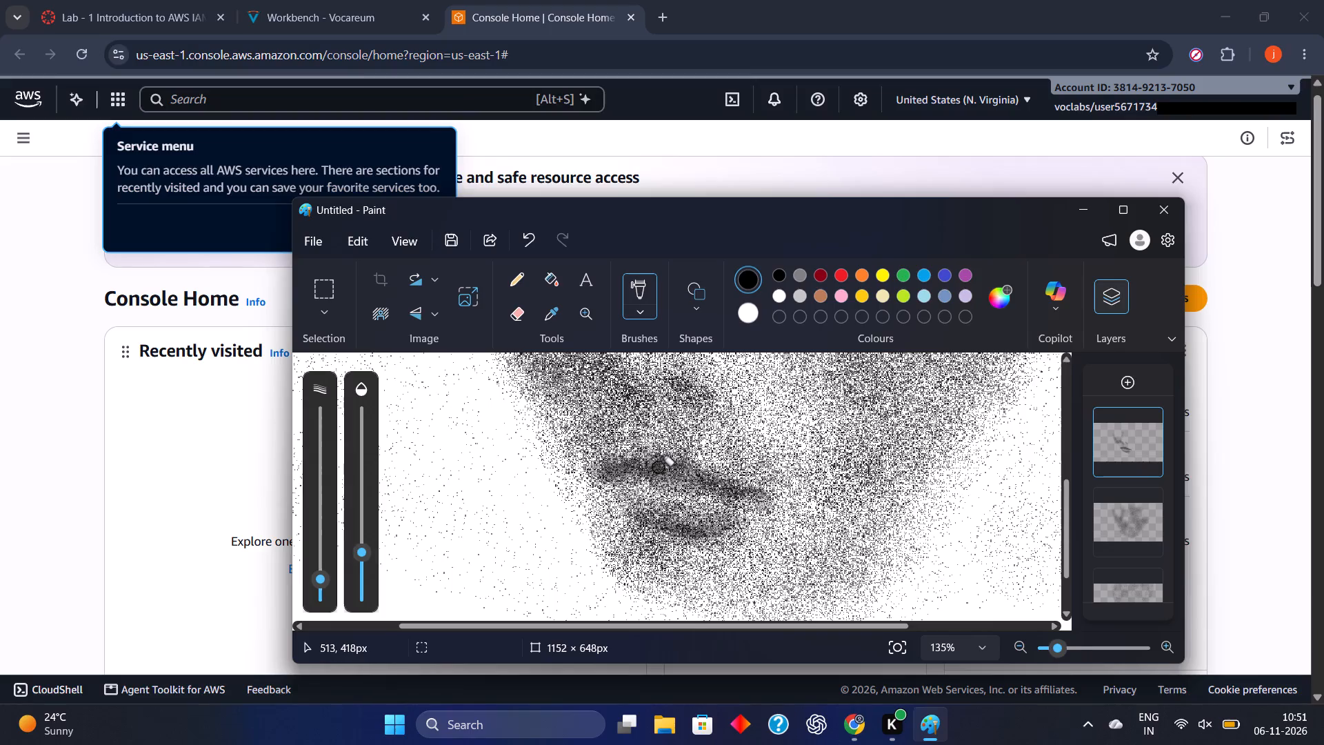
drag(659, 467, 660, 470)
click(660, 470)
drag(660, 470, 707, 486)
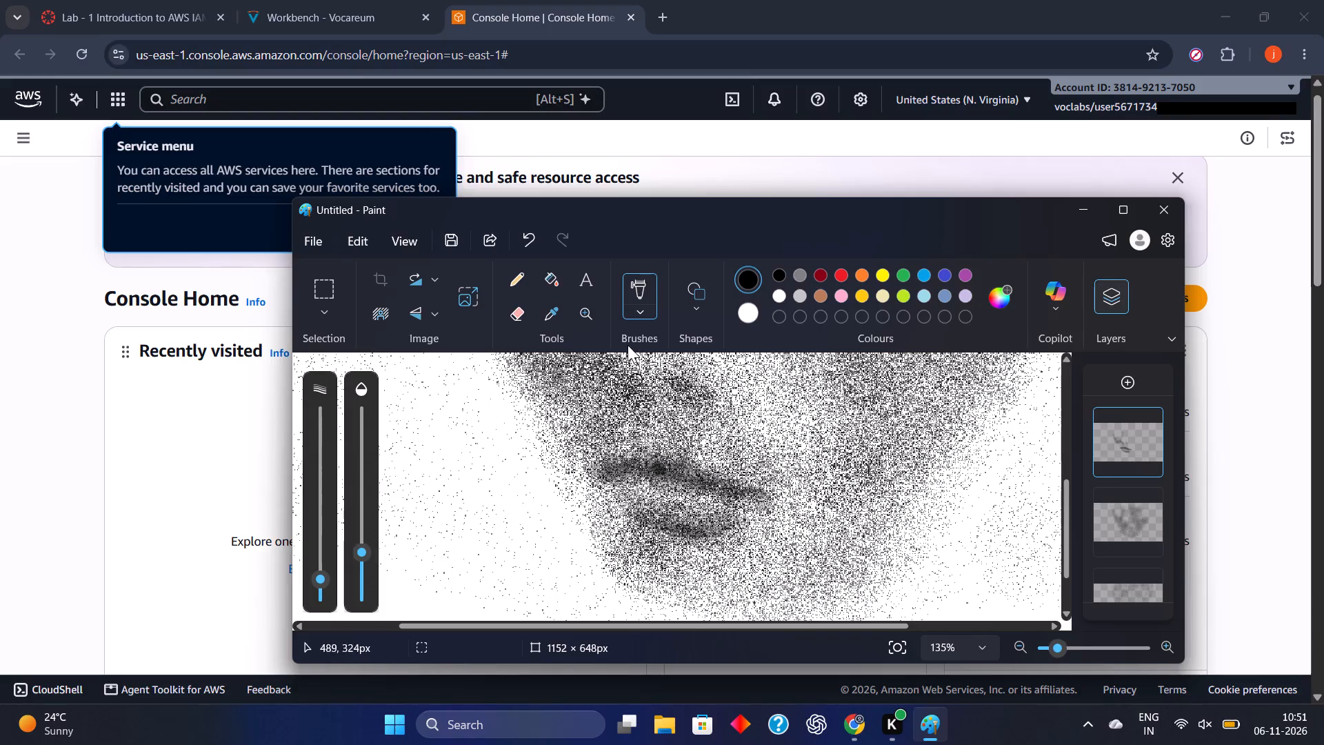
double_click(532, 243)
click(532, 243)
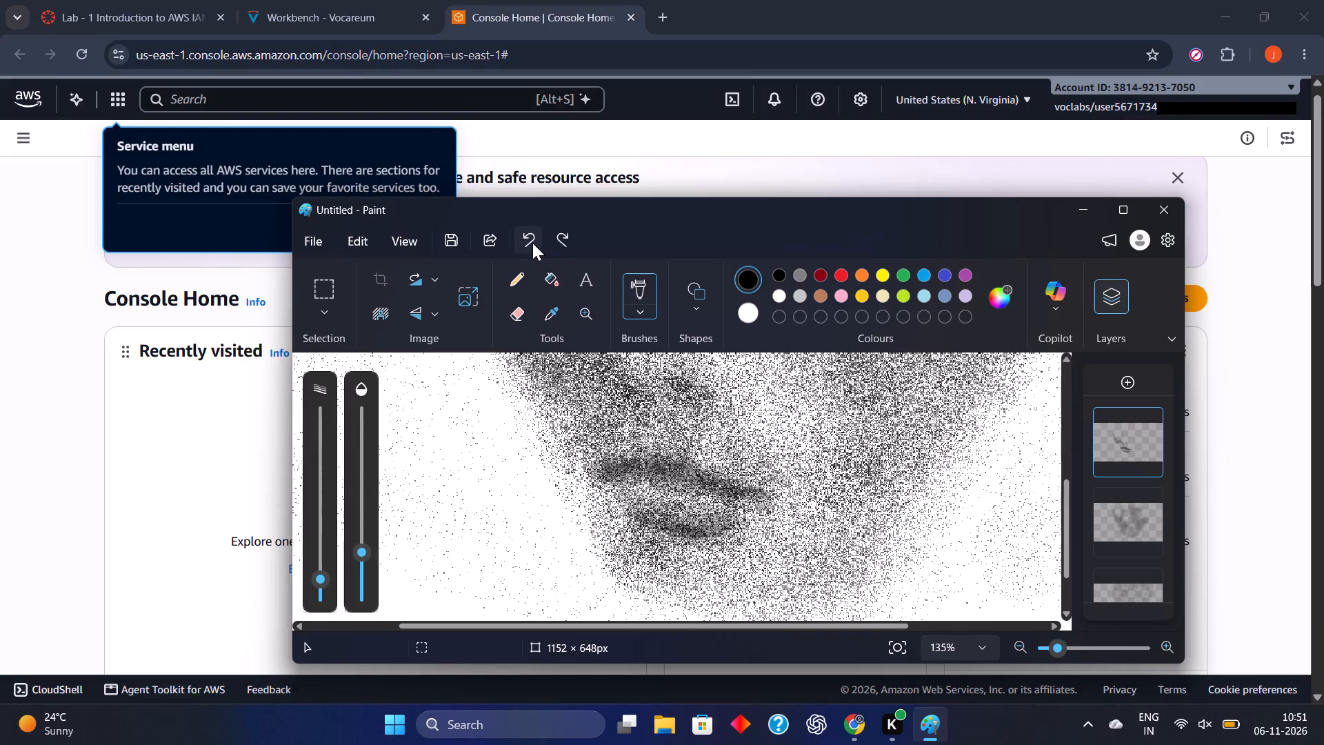
drag(654, 476, 674, 477)
drag(674, 477, 698, 480)
drag(633, 476, 649, 485)
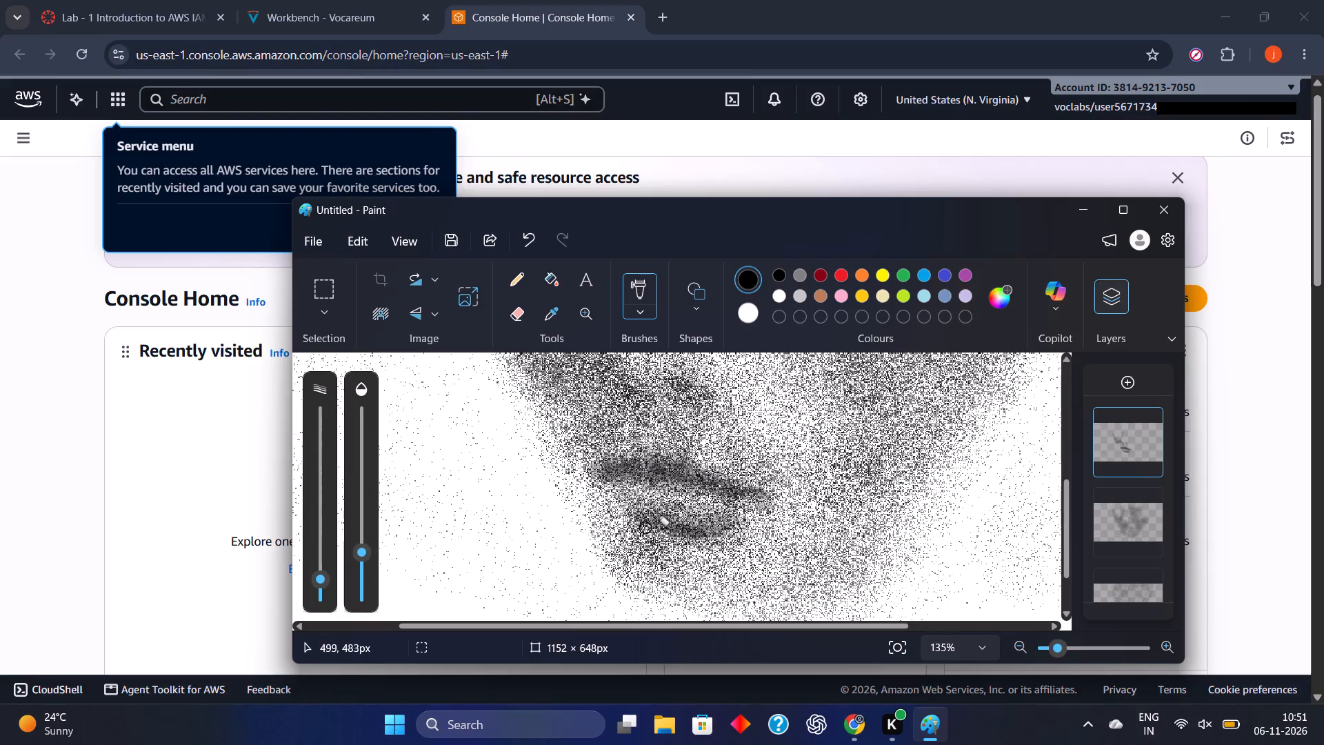
Darken the lower lip and extend it toward the narrow side of the face, enlarging the brush to 36 px after the first stroke.
drag(630, 518, 612, 510)
drag(321, 569, 321, 550)
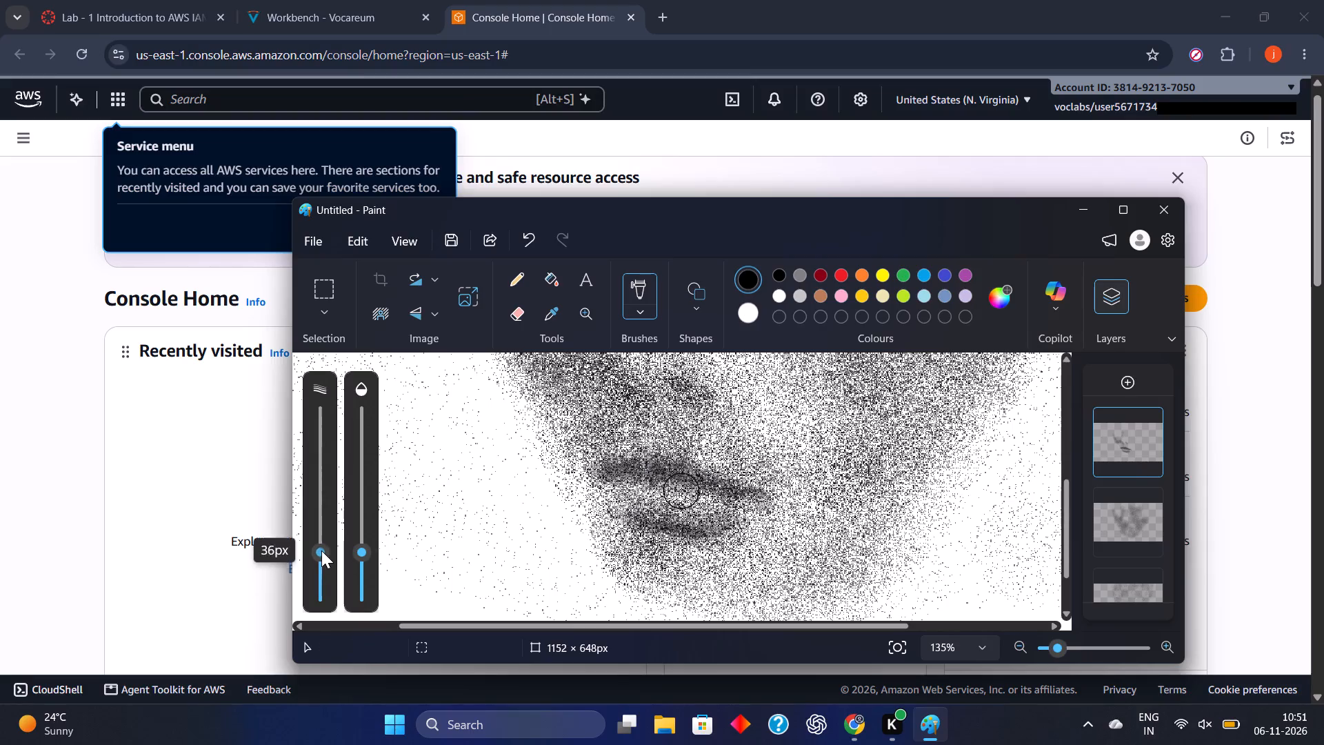
drag(321, 550, 321, 551)
drag(654, 519, 652, 519)
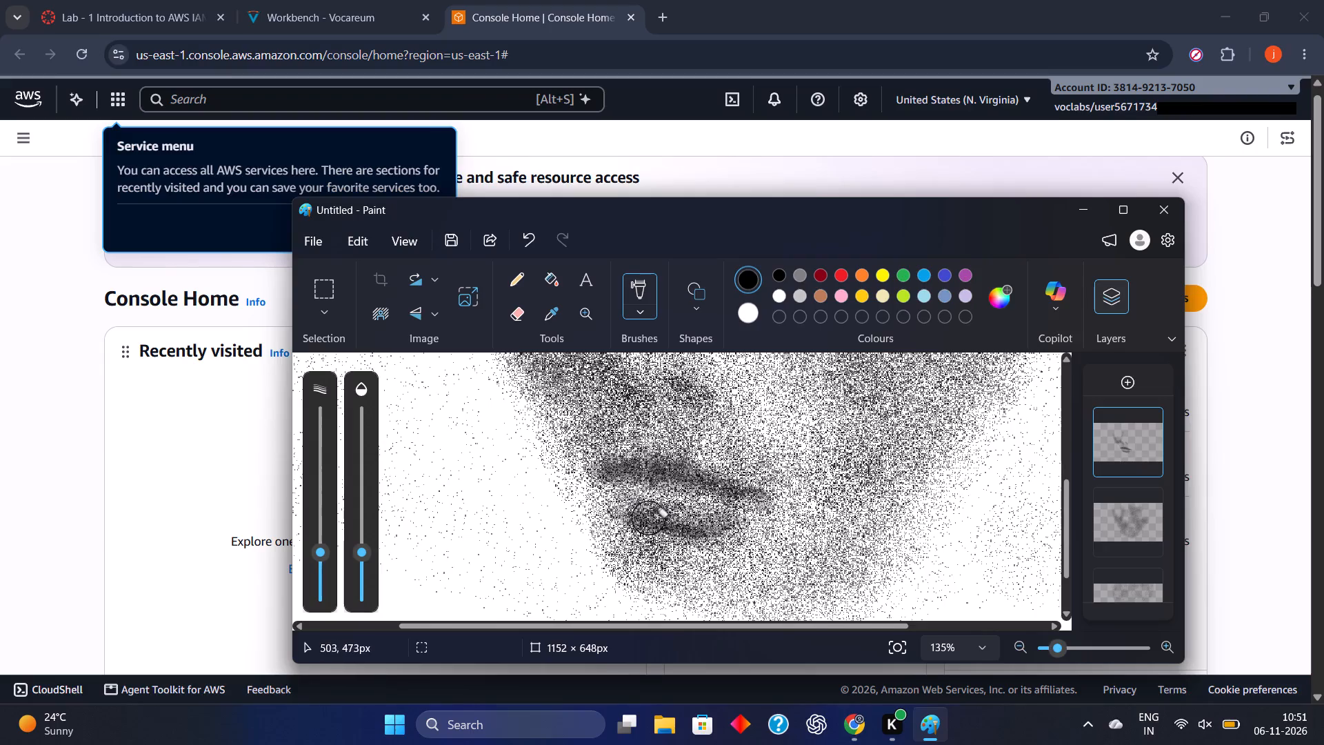
drag(652, 519, 614, 510)
click(710, 529)
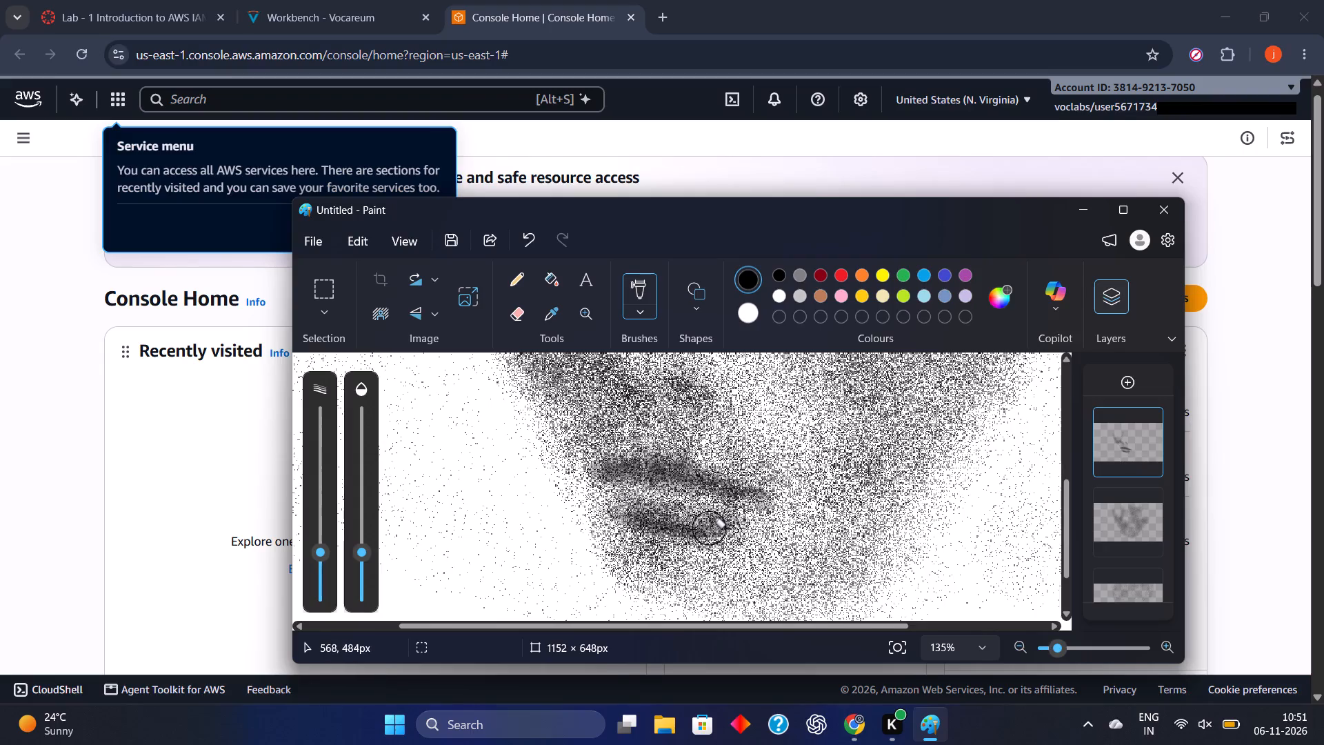
Thicken and darken the upper lip from its narrow-side corner to the middle with a smaller brush.
drag(319, 557, 319, 578)
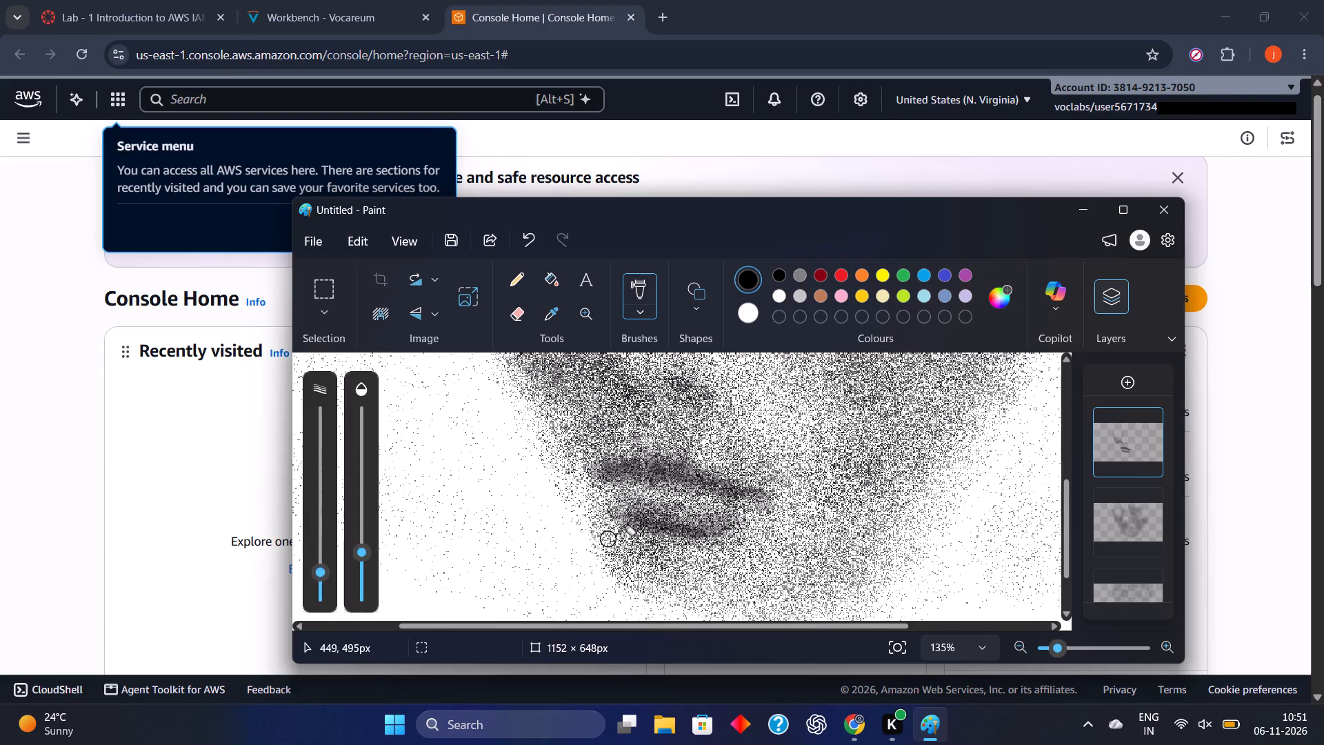
drag(642, 476, 689, 481)
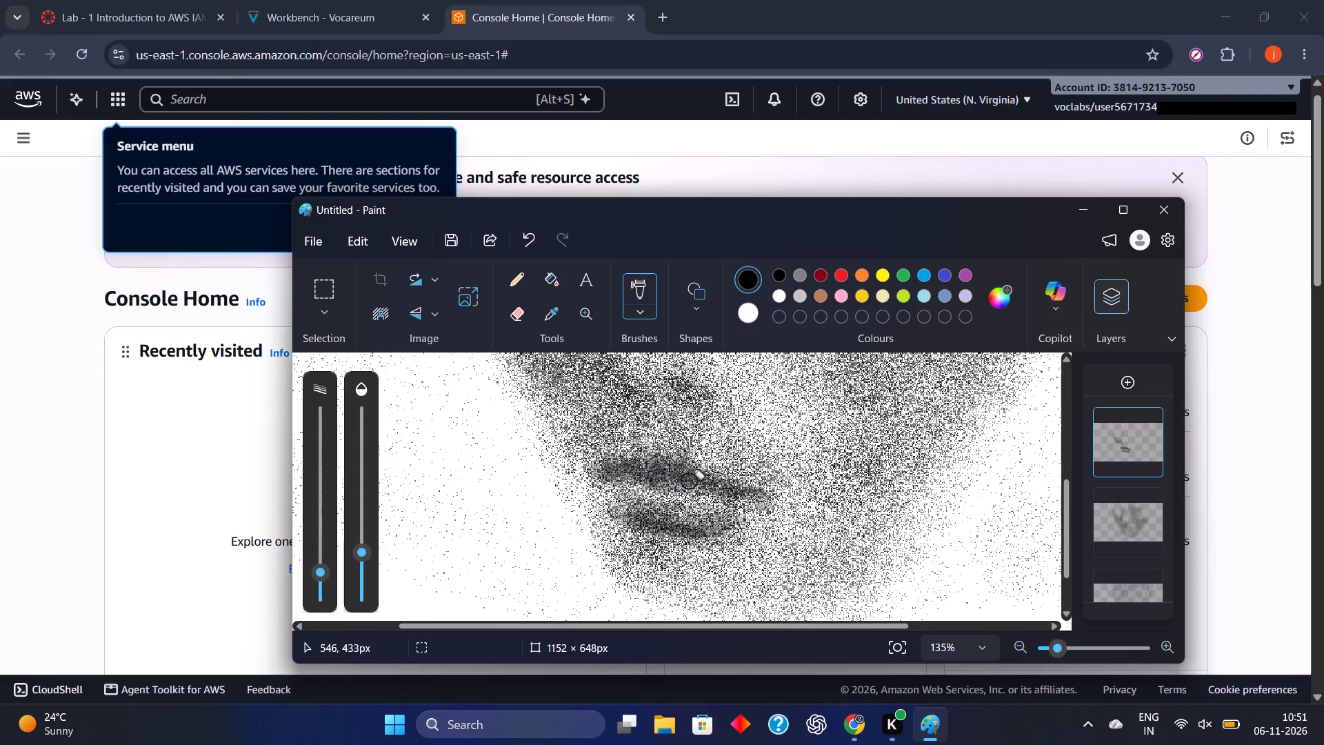
drag(689, 481, 637, 482)
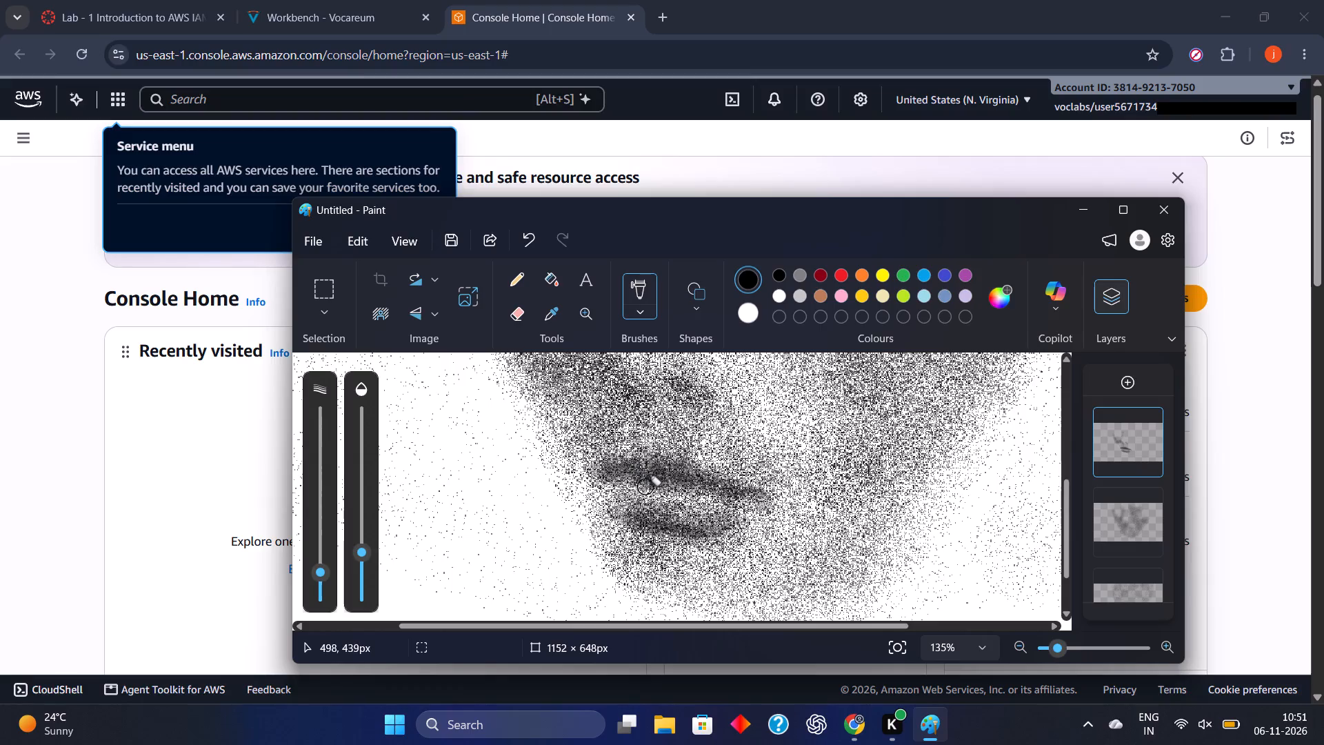
drag(618, 468, 626, 460)
drag(623, 479, 699, 483)
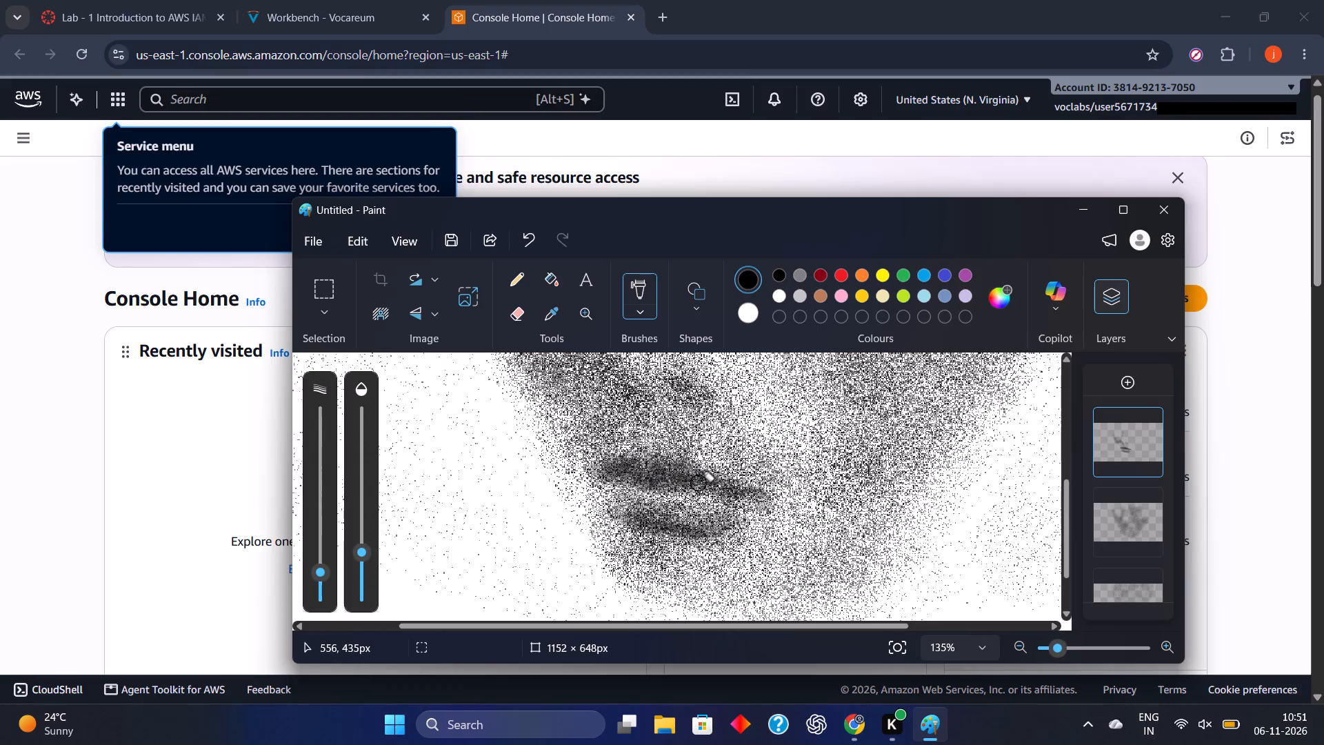
Darken the nostril on the wide side of the face with short strokes, undoing the first attempts.
ctrl+scroll(632, 443, down, 3)
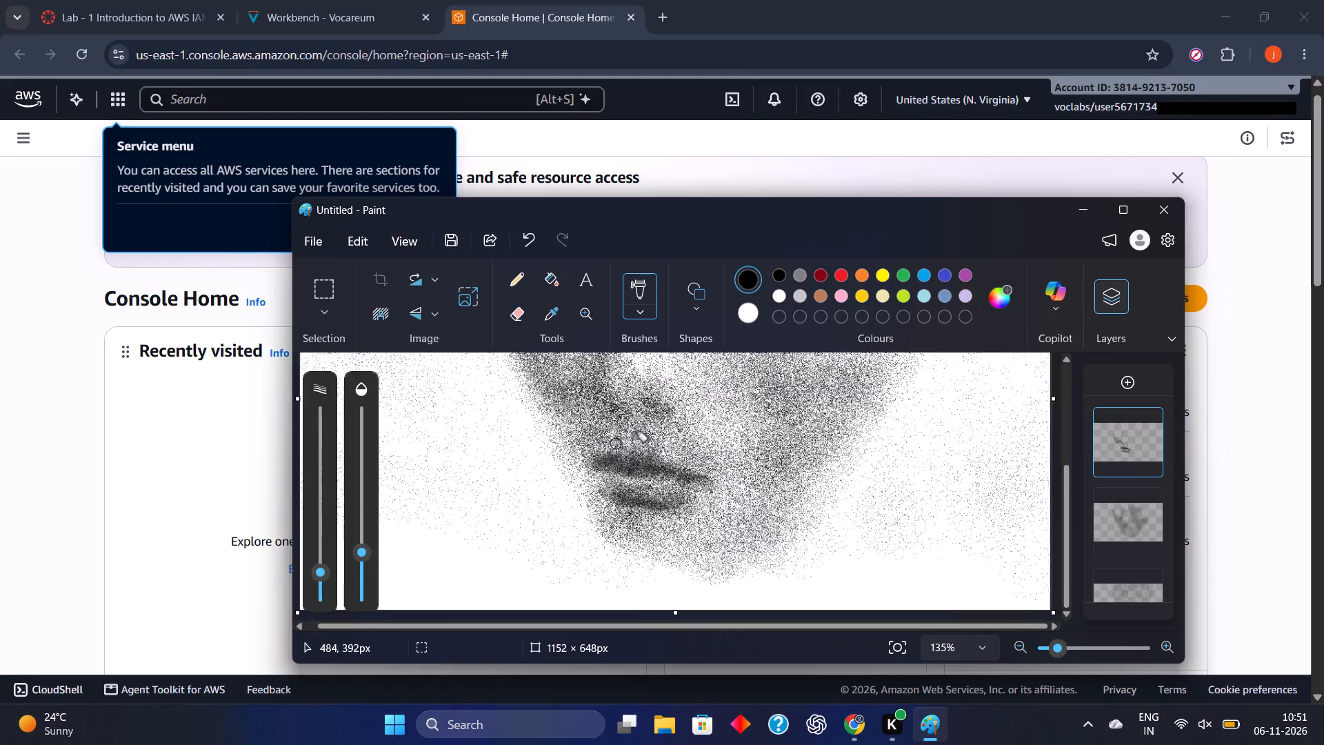
ctrl+scroll(632, 443, down, 2)
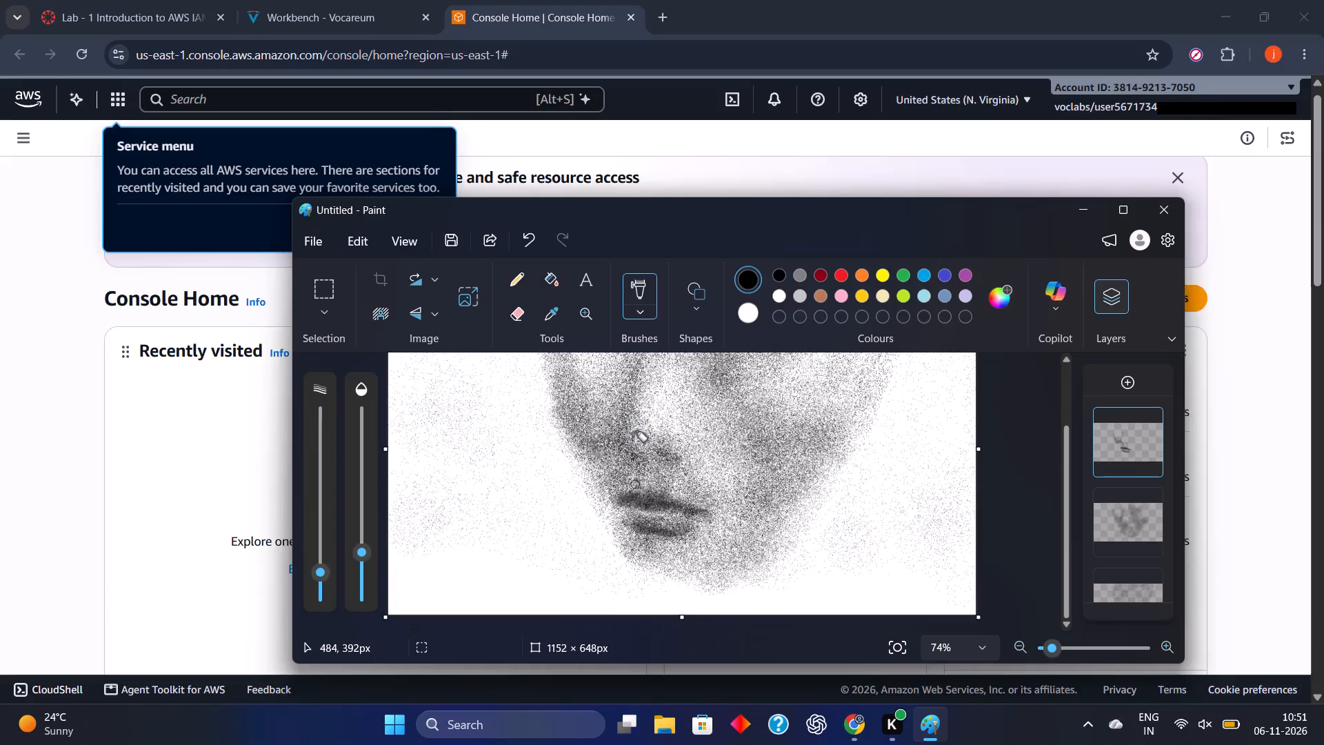
ctrl+scroll(654, 415, up, 8)
ctrl+scroll(654, 415, down, 2)
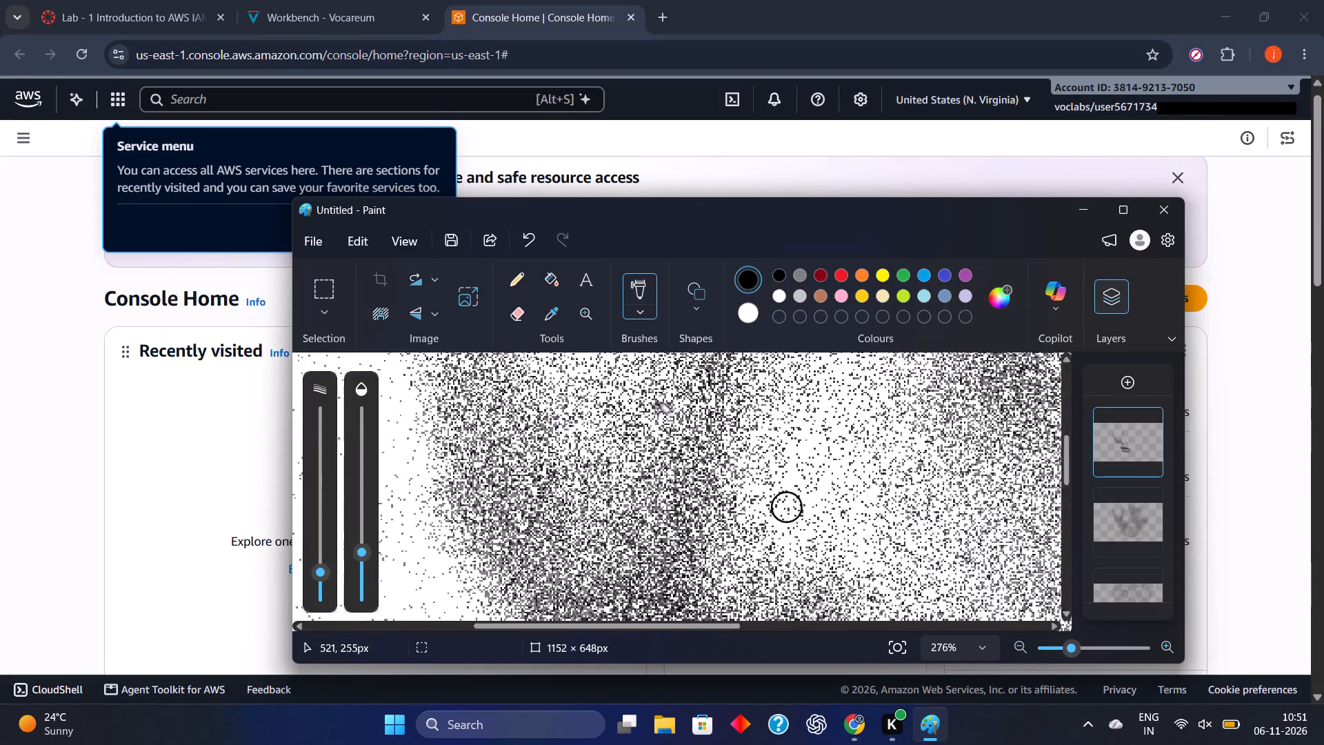
ctrl+scroll(654, 415, down, 2)
scroll(674, 536, down, 1)
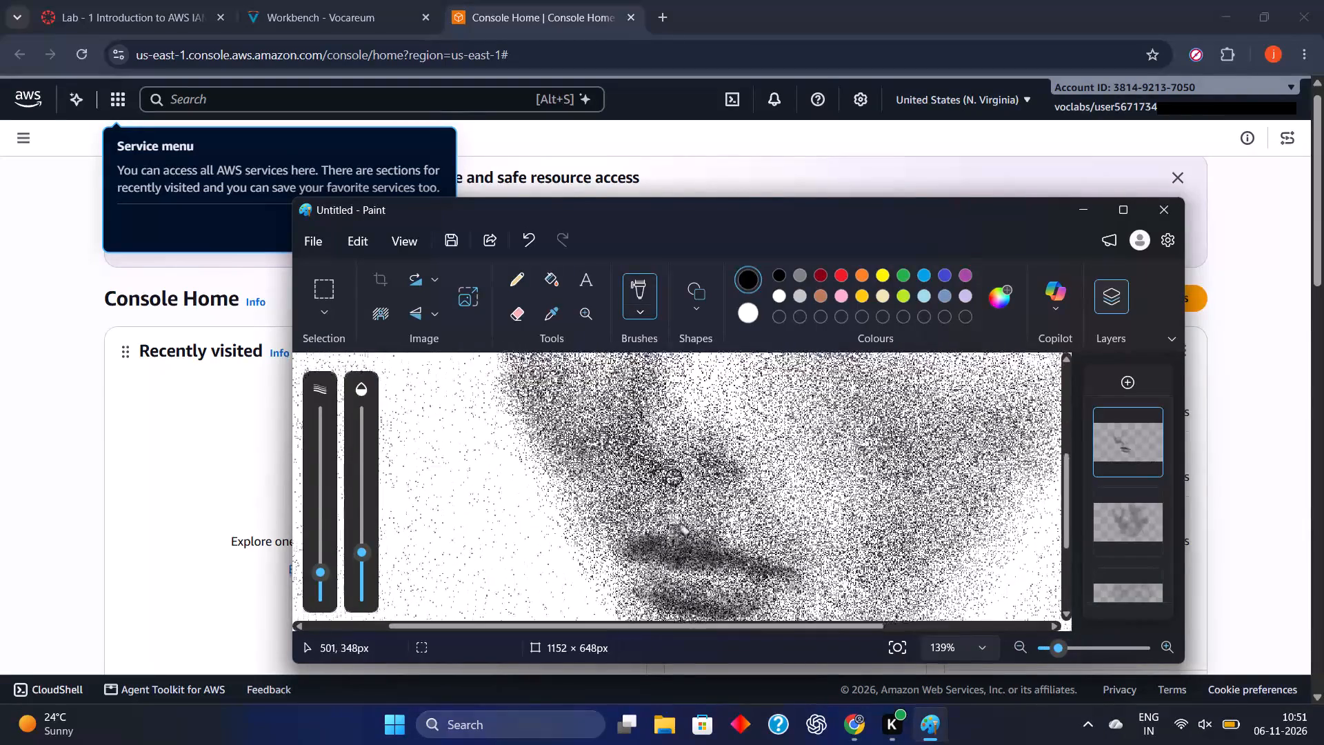
drag(701, 457, 696, 459)
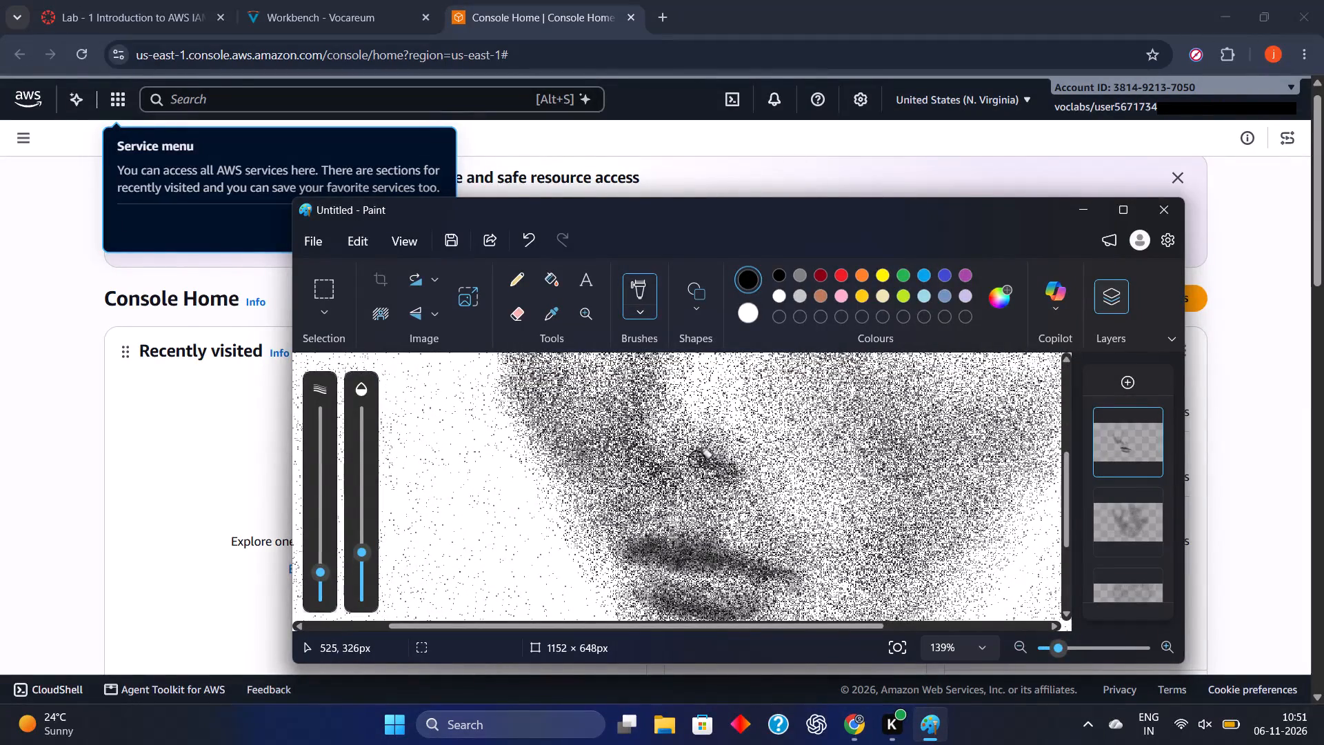
drag(696, 459, 695, 471)
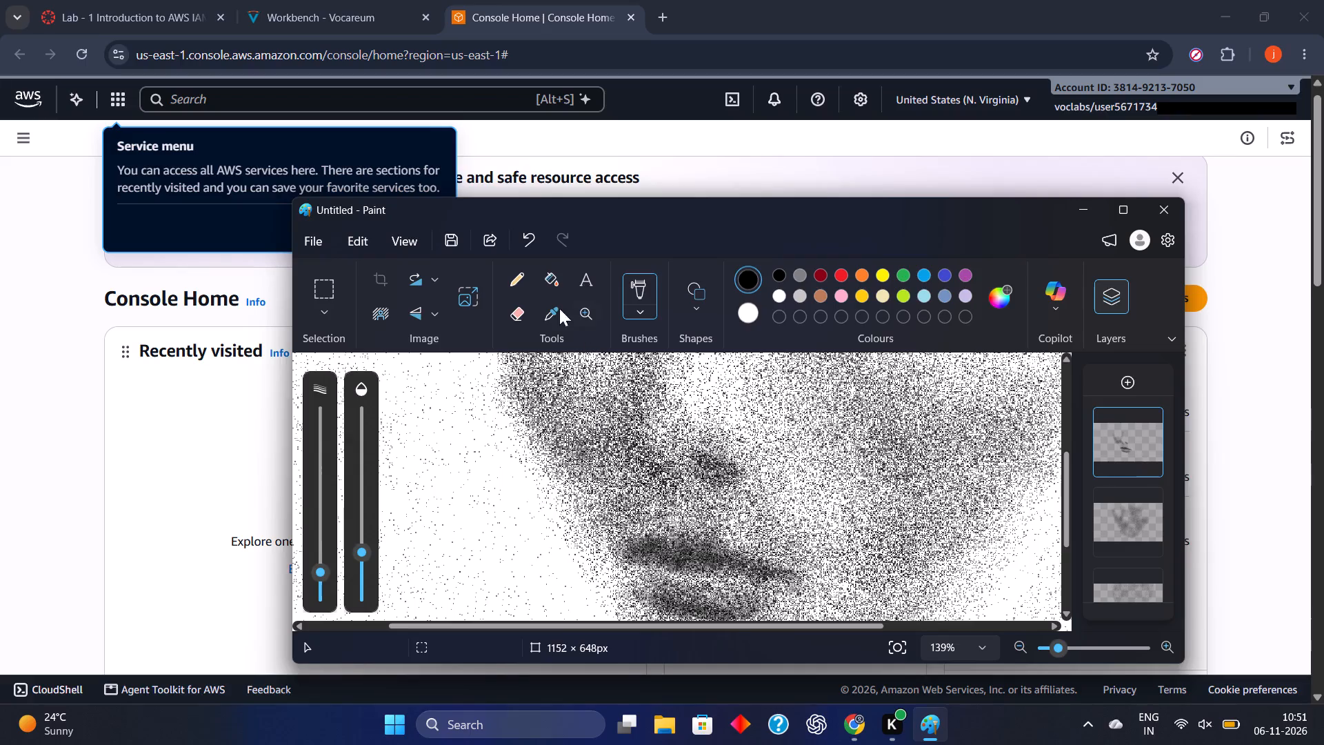
drag(529, 244, 537, 247)
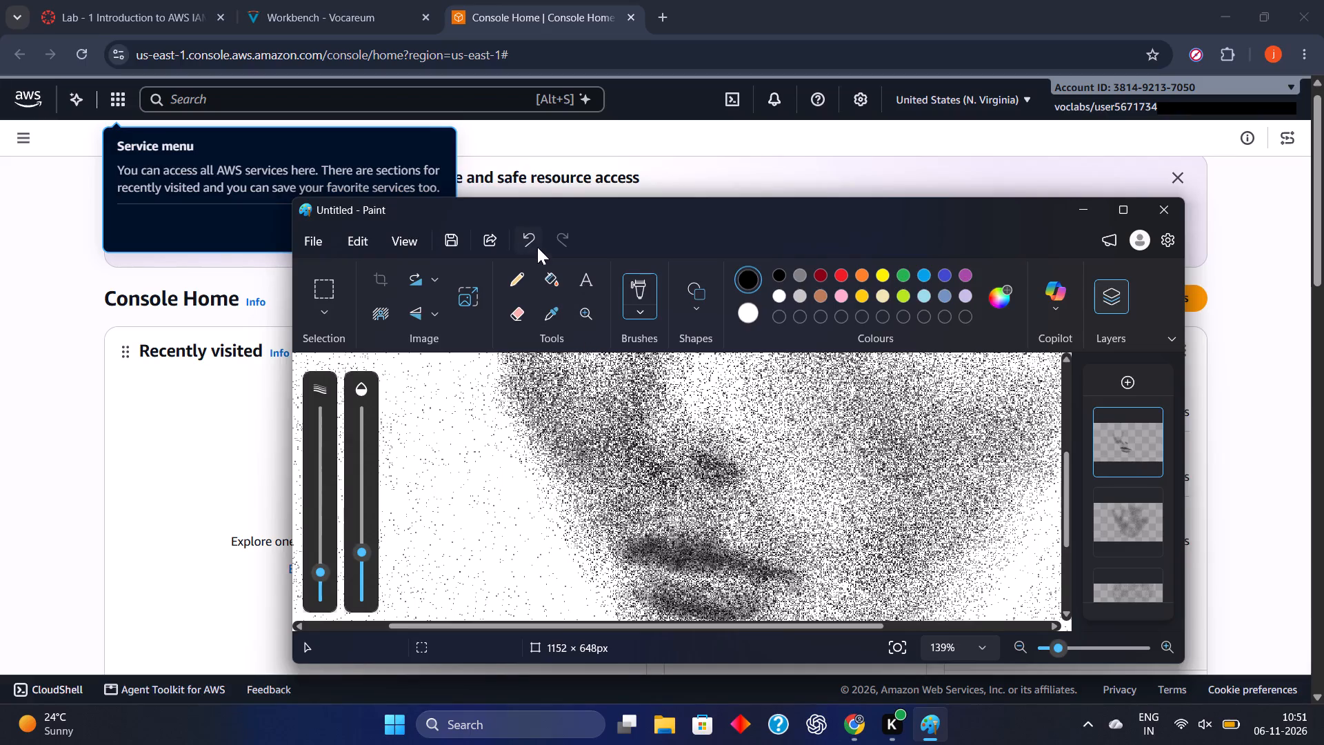
drag(537, 247, 547, 255)
click(547, 255)
click(532, 241)
drag(699, 465, 694, 459)
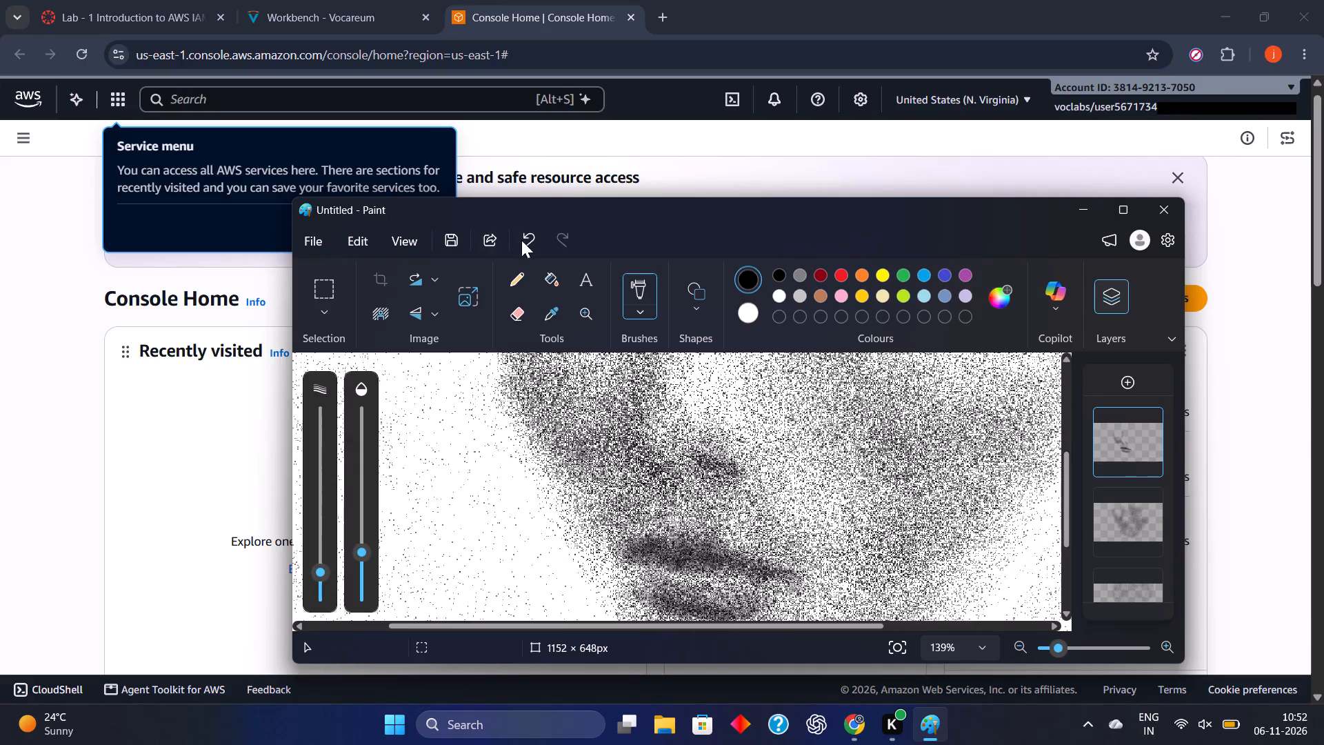
click(524, 241)
drag(703, 464, 721, 481)
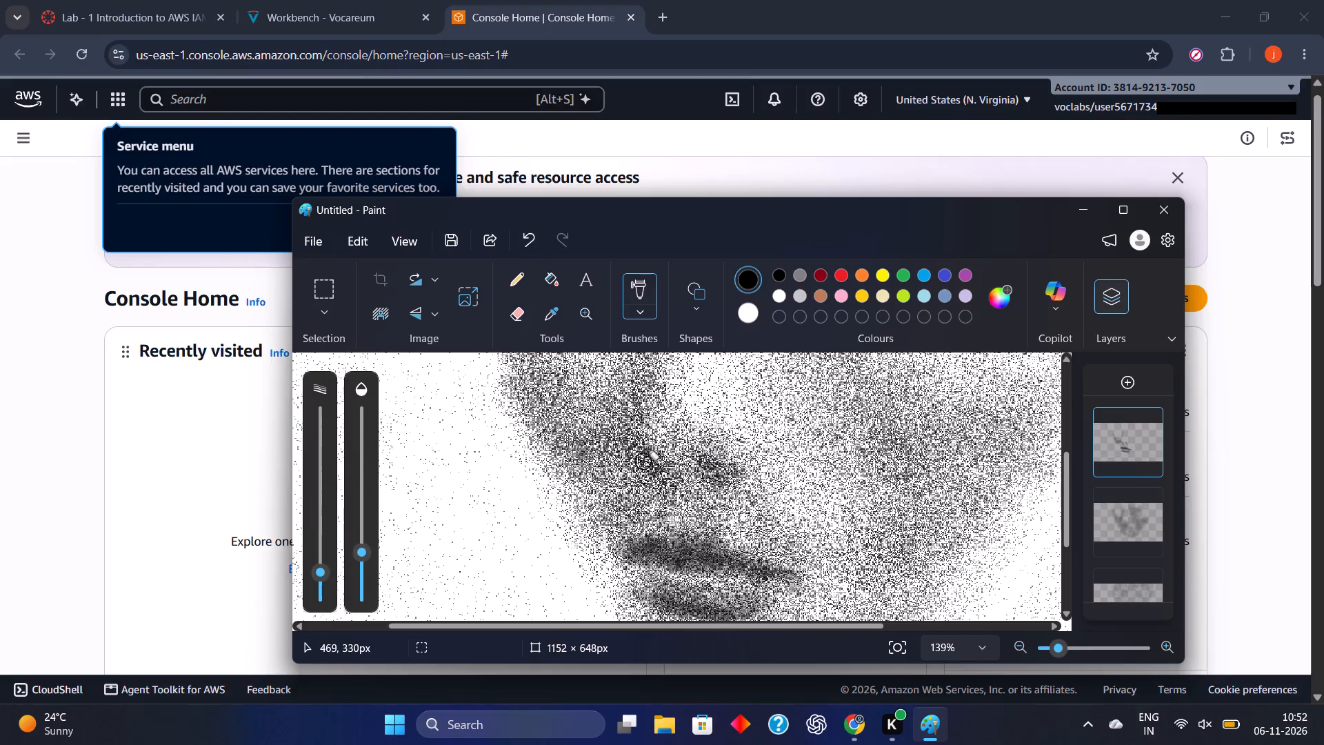
Darken both nostrils with small dabs and short strokes, starting with the one on the narrow side of the face.
click(643, 460)
click(643, 460)
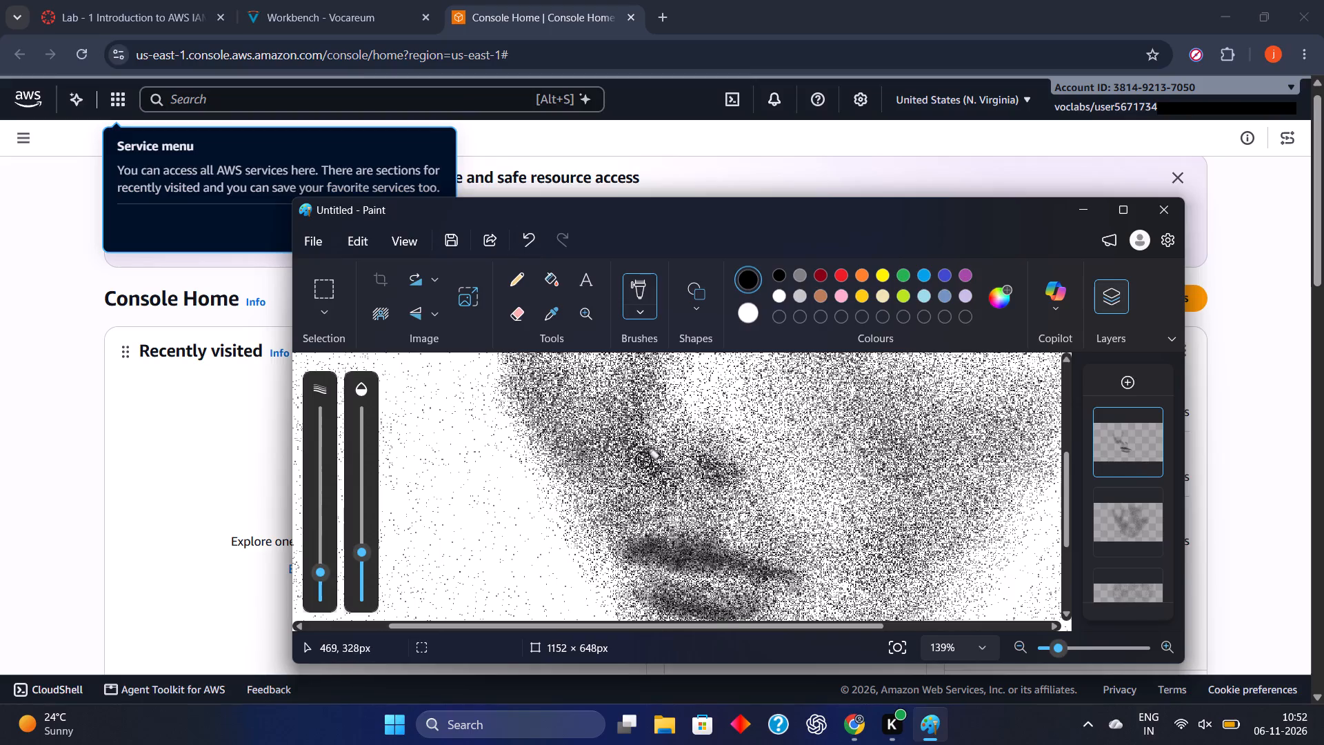
click(643, 460)
drag(697, 462, 692, 472)
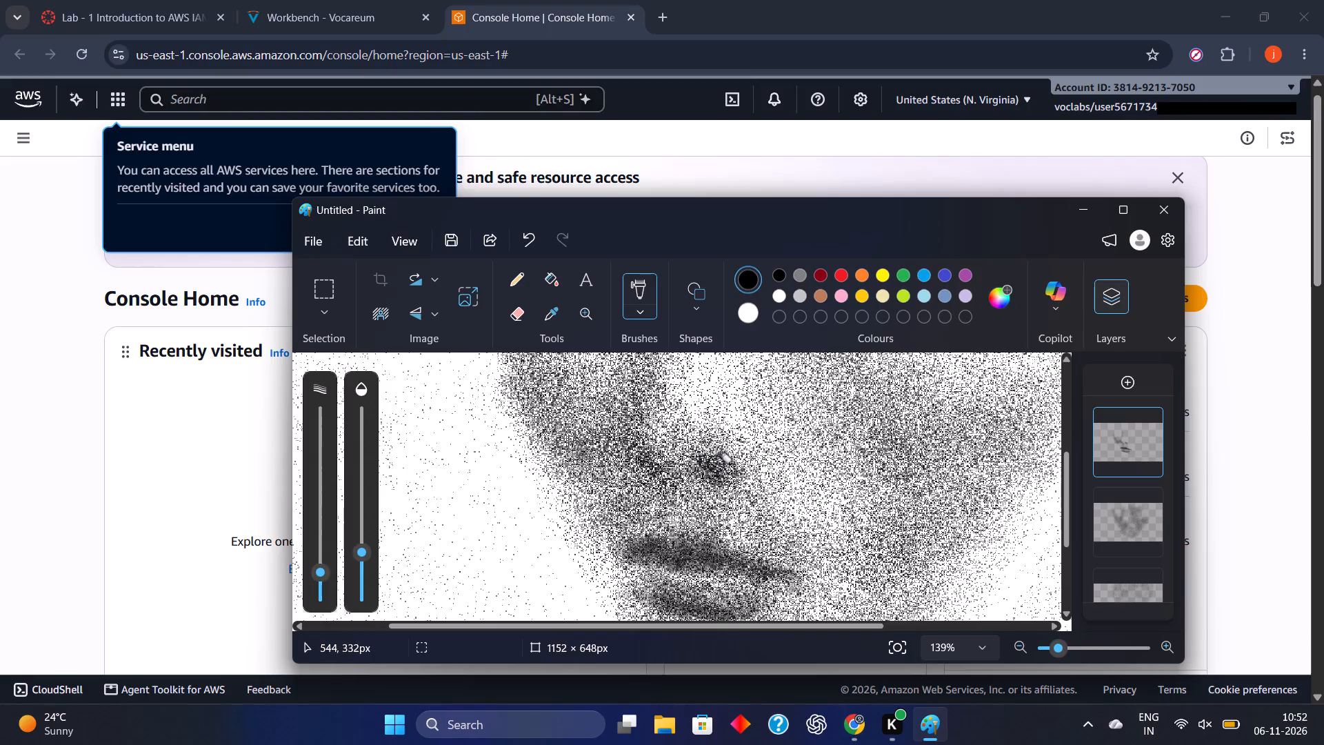
drag(699, 461, 725, 475)
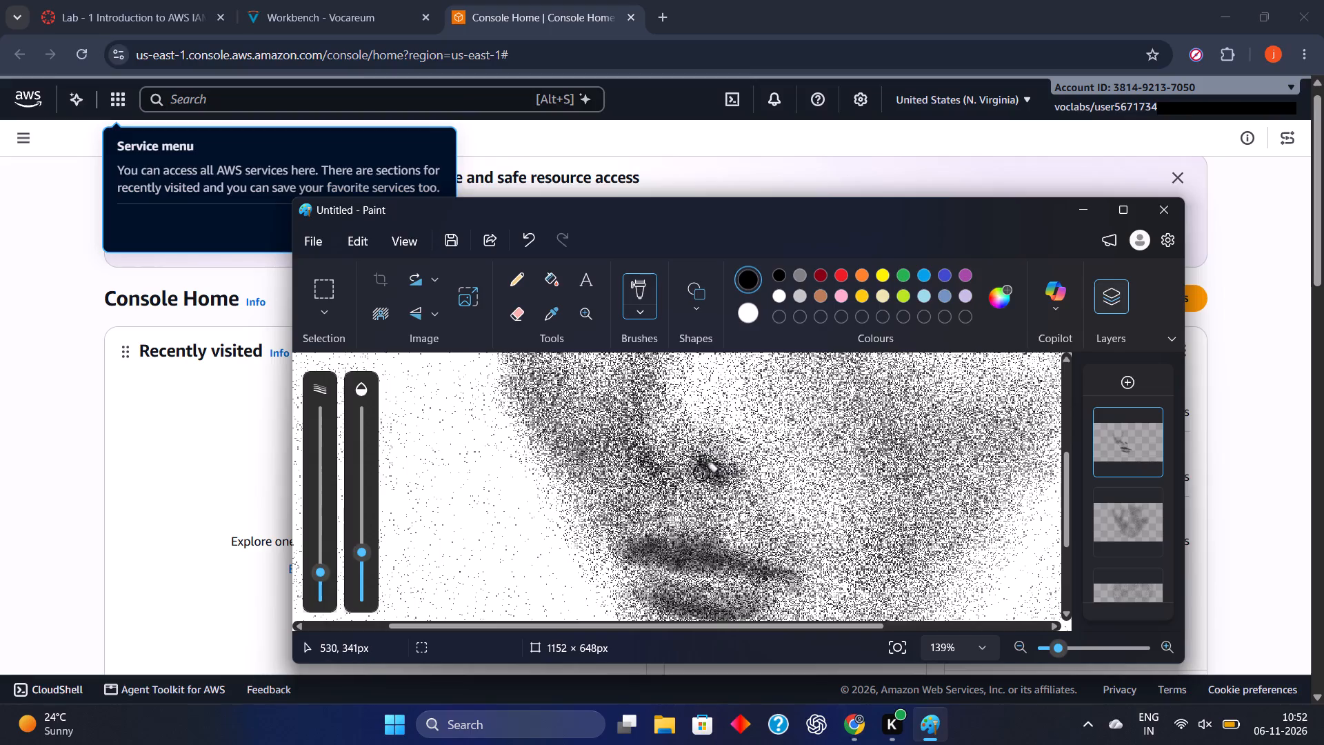
click(702, 473)
Shade the underside of the nose between the nostrils and above the narrow-side nostril with a larger brush.
drag(311, 564, 317, 548)
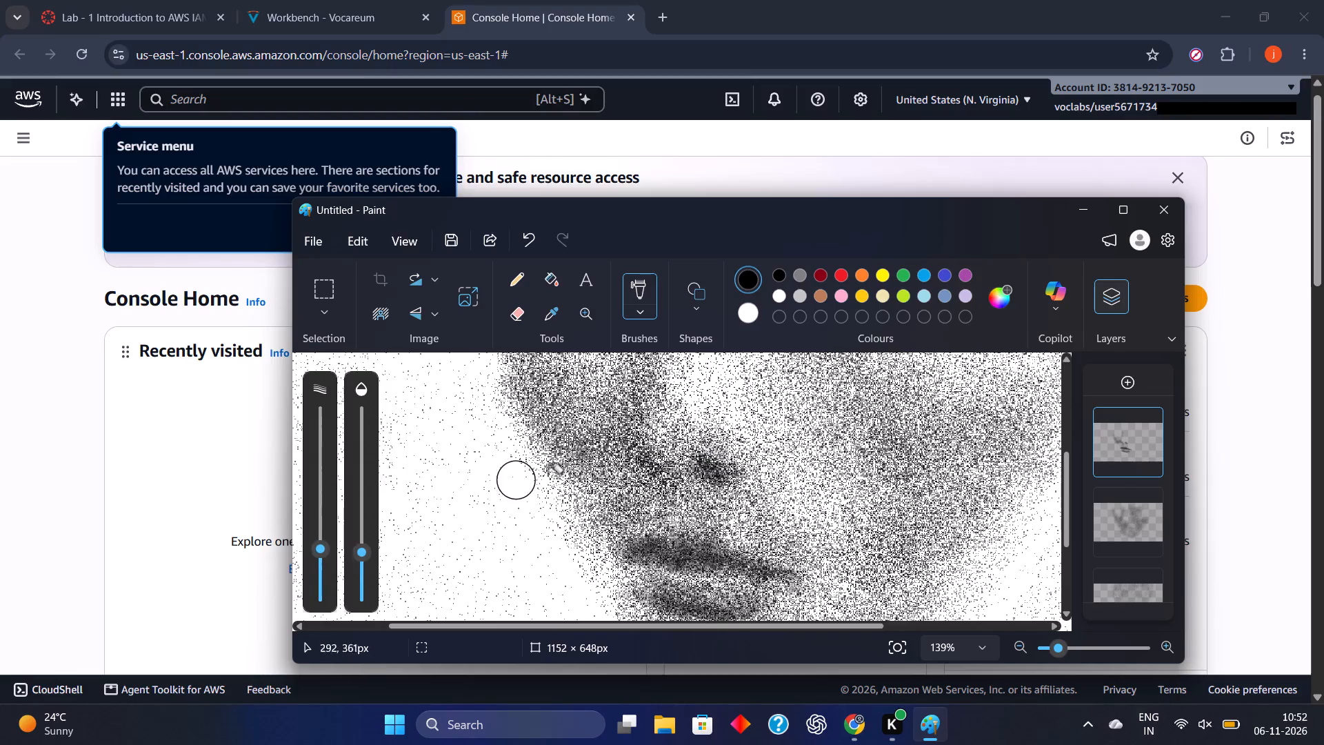
drag(643, 433, 684, 465)
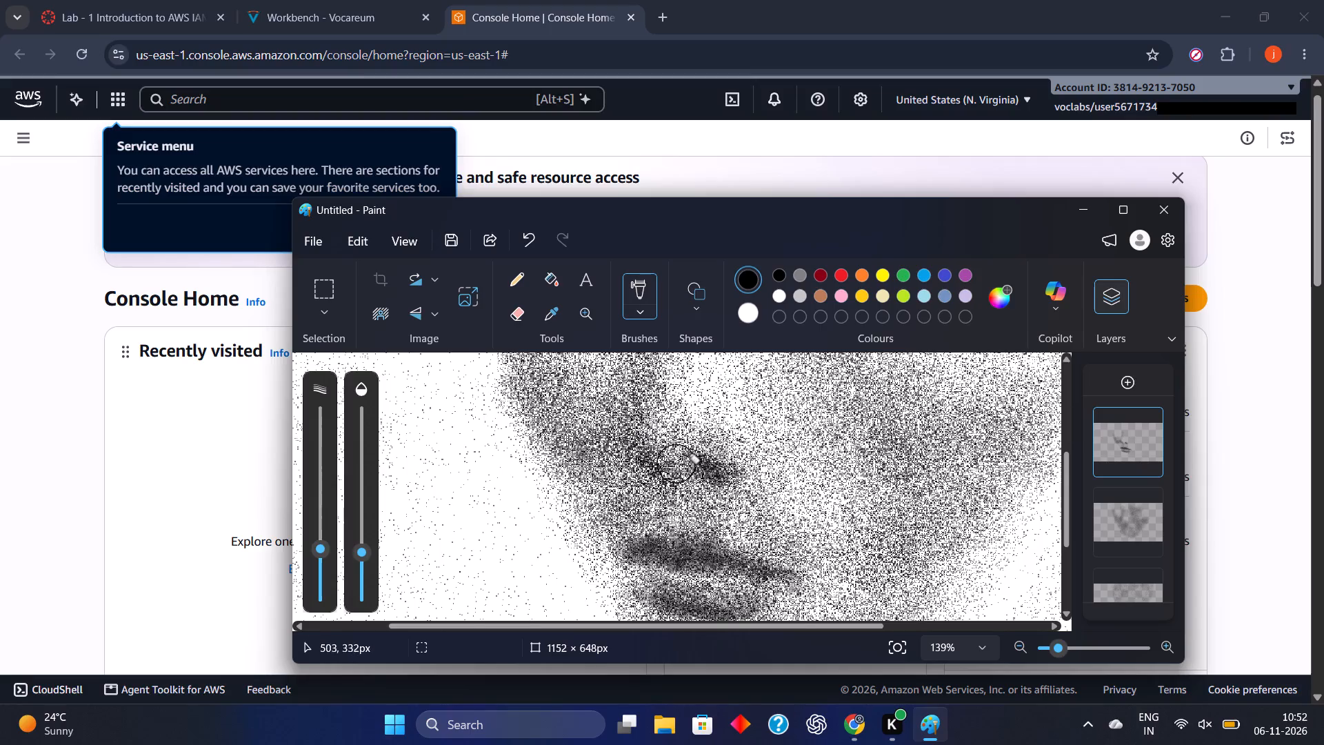
drag(684, 465, 667, 441)
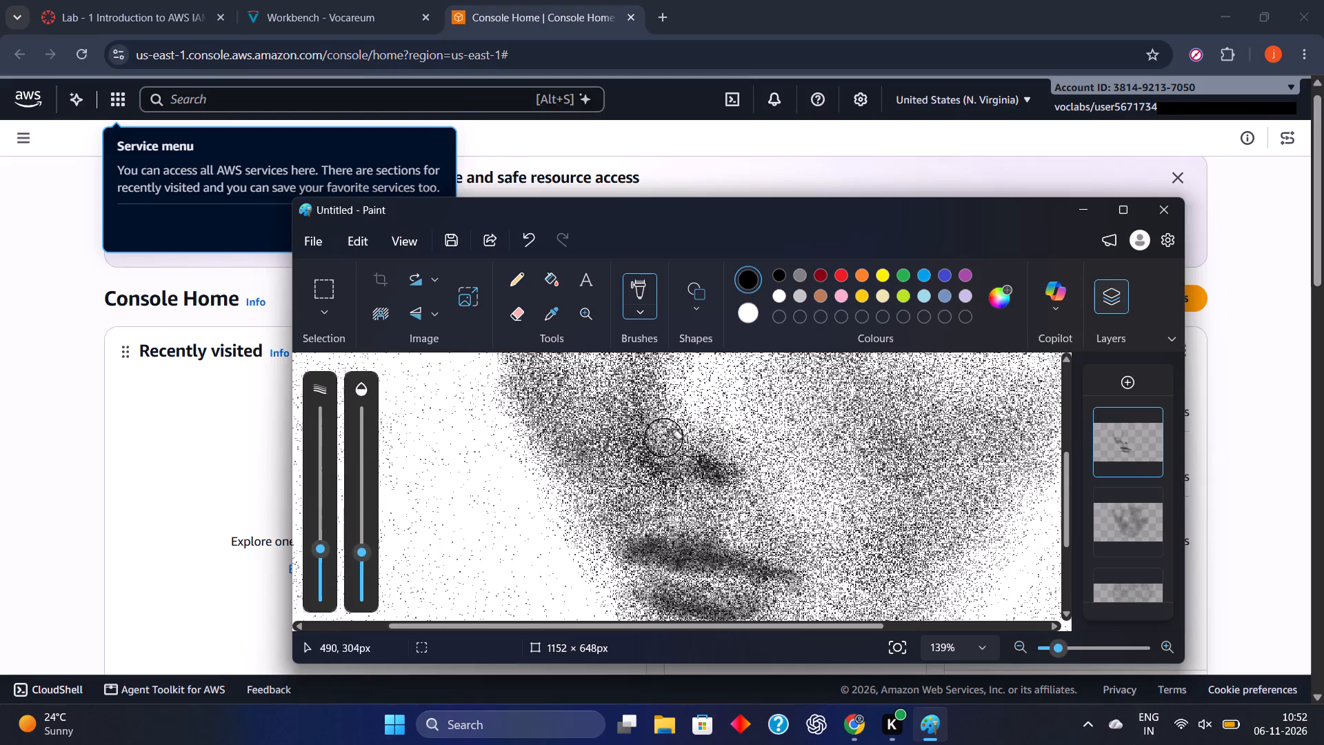
drag(667, 441, 676, 490)
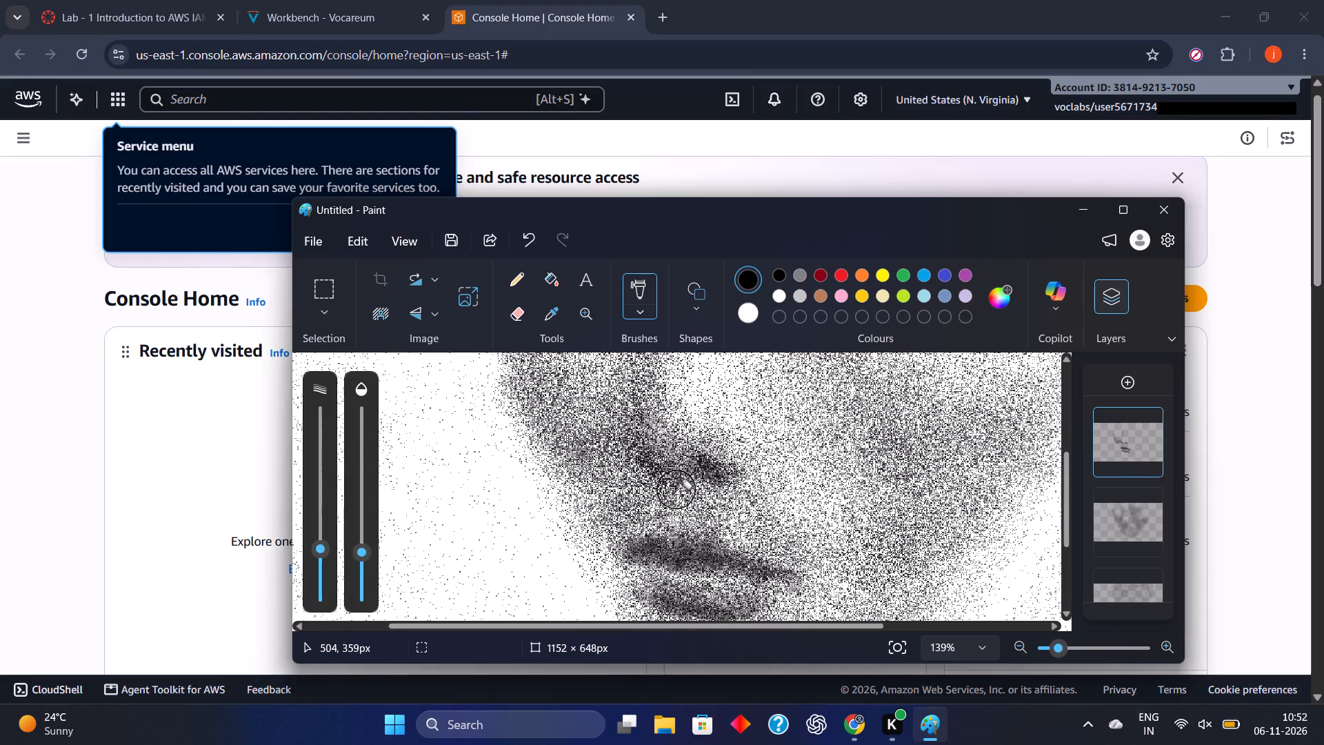
drag(665, 449, 656, 444)
drag(656, 444, 655, 437)
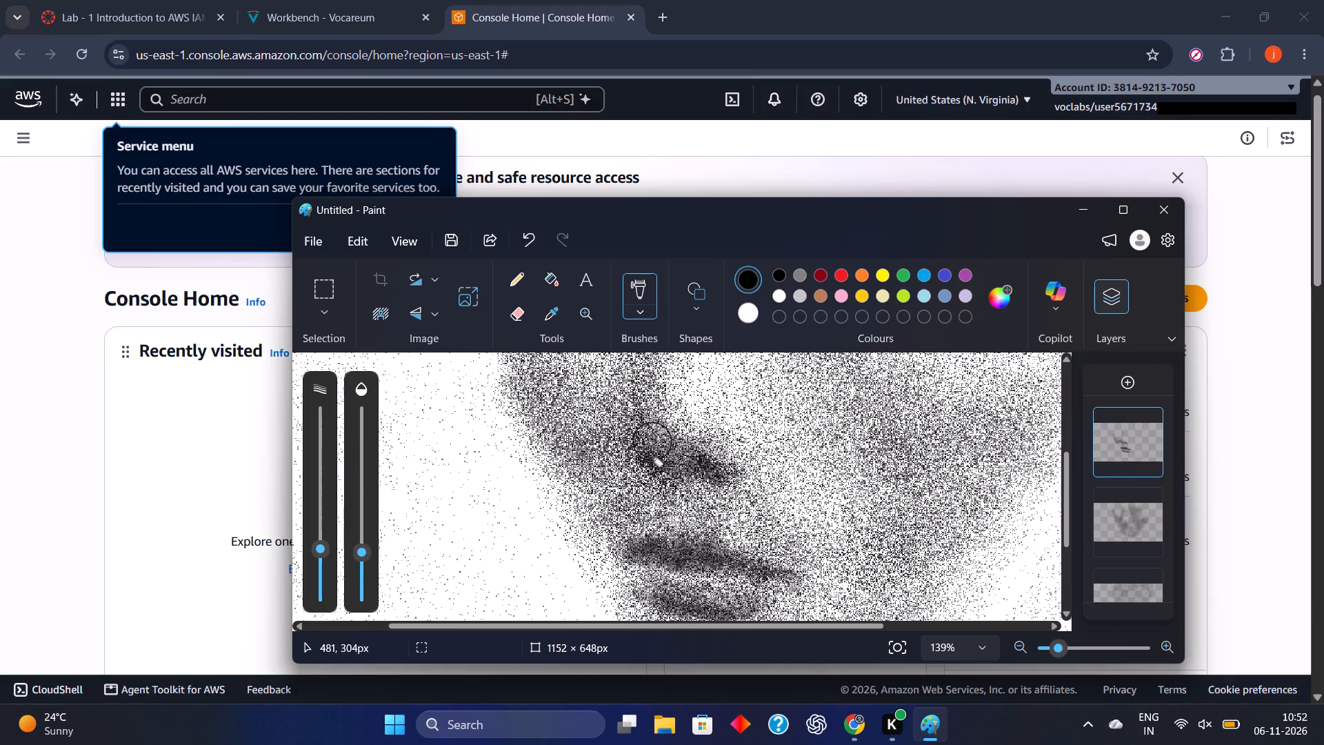
Paint faint thin strokes along the narrow-side edge of the nose just above the tip, using a smaller brush with lower opacity.
ctrl+scroll(636, 451, down, 3)
scroll(663, 469, up, 1)
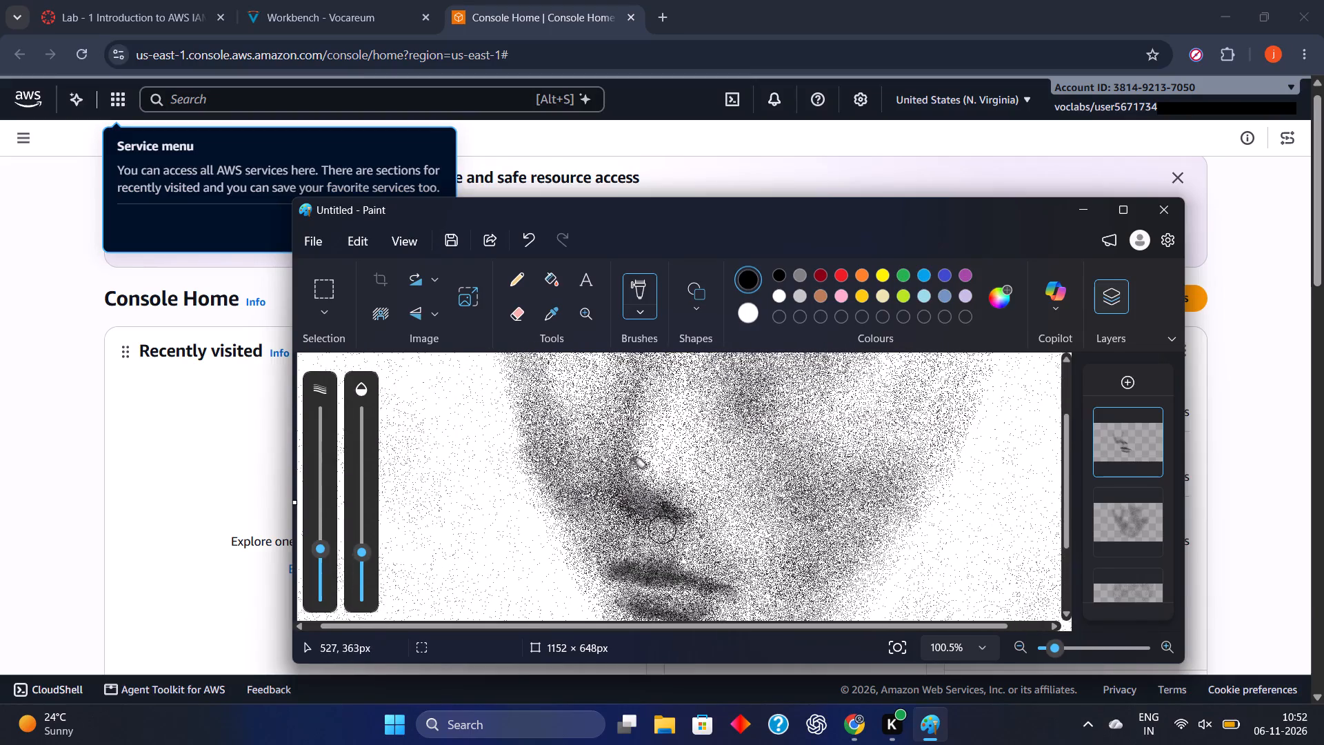
drag(363, 551, 363, 568)
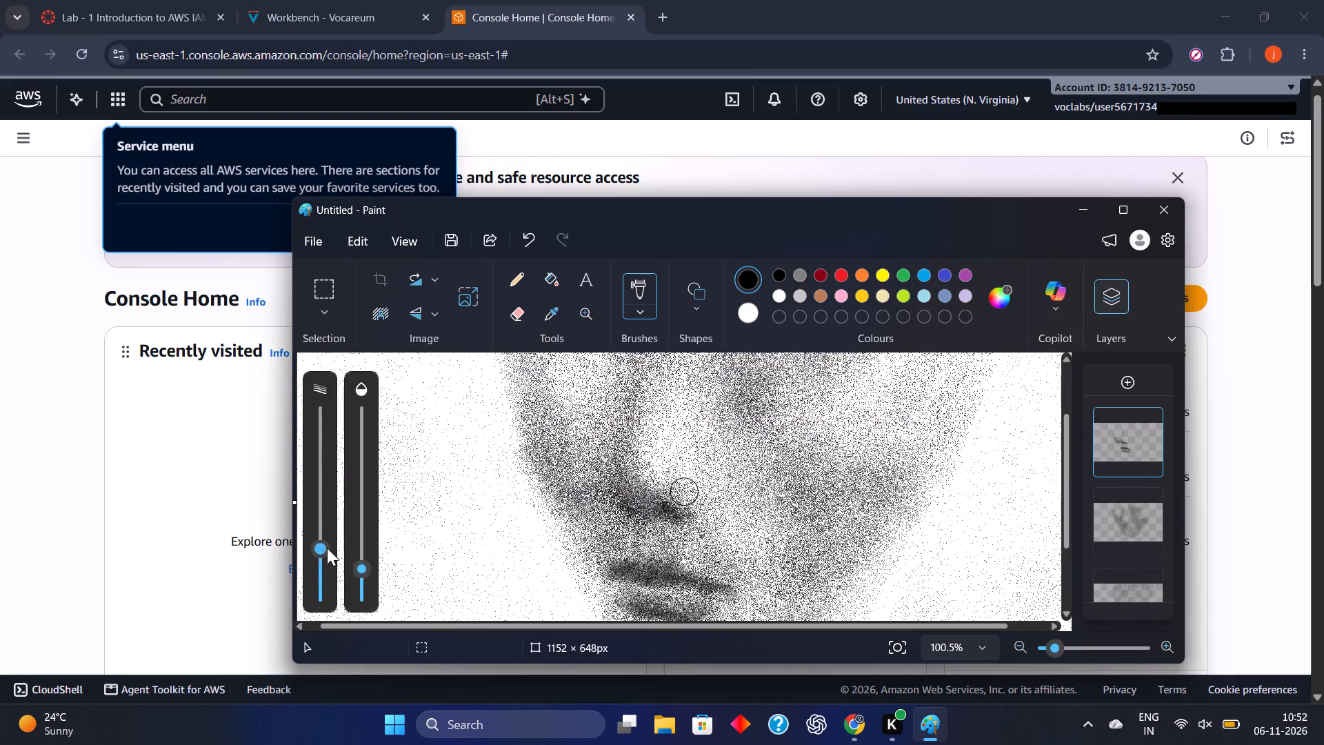
drag(327, 548, 325, 573)
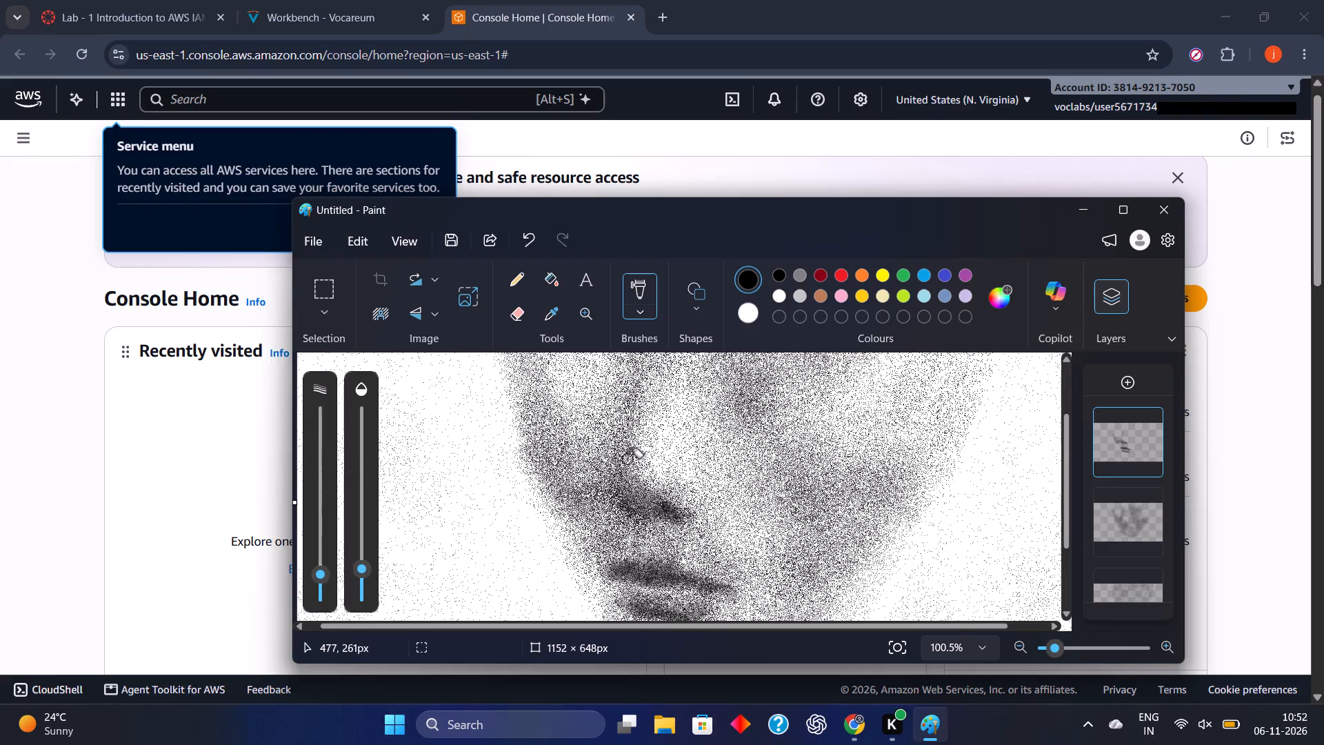
drag(628, 459, 654, 412)
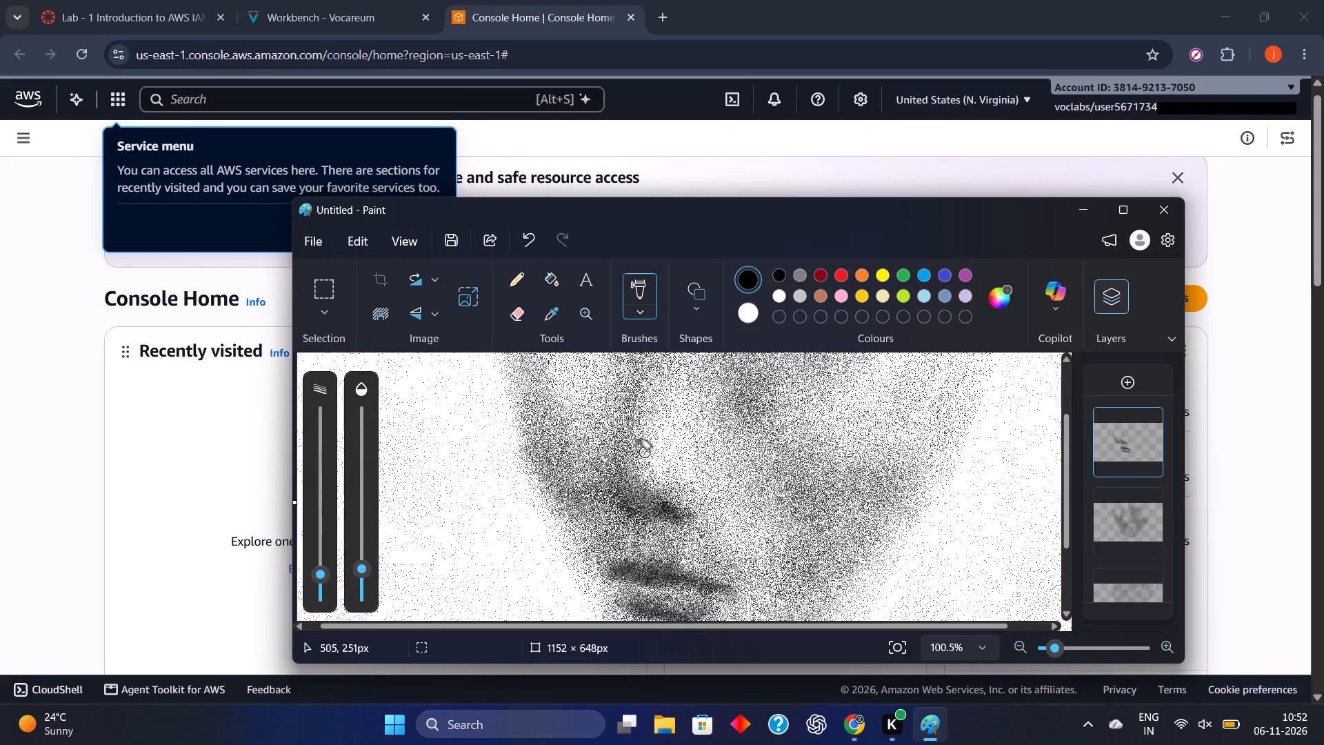
drag(632, 450, 634, 461)
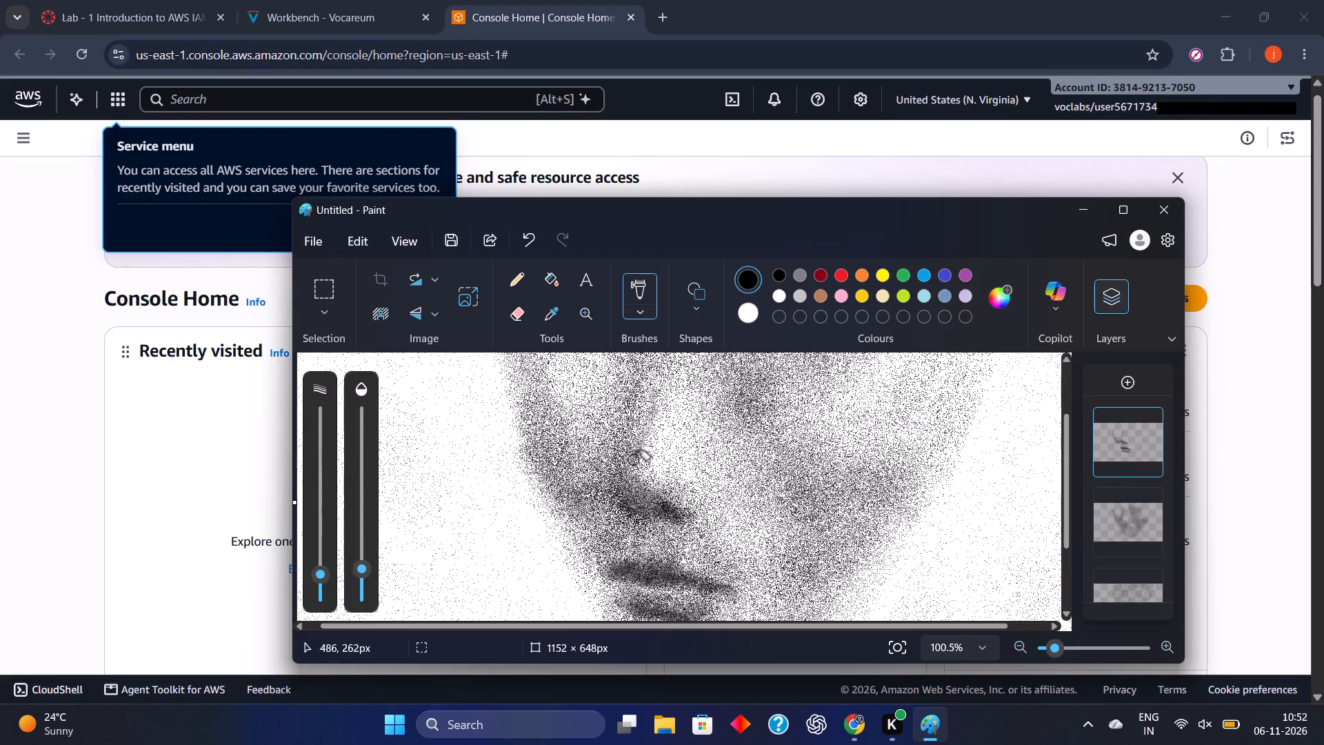
drag(634, 461, 648, 439)
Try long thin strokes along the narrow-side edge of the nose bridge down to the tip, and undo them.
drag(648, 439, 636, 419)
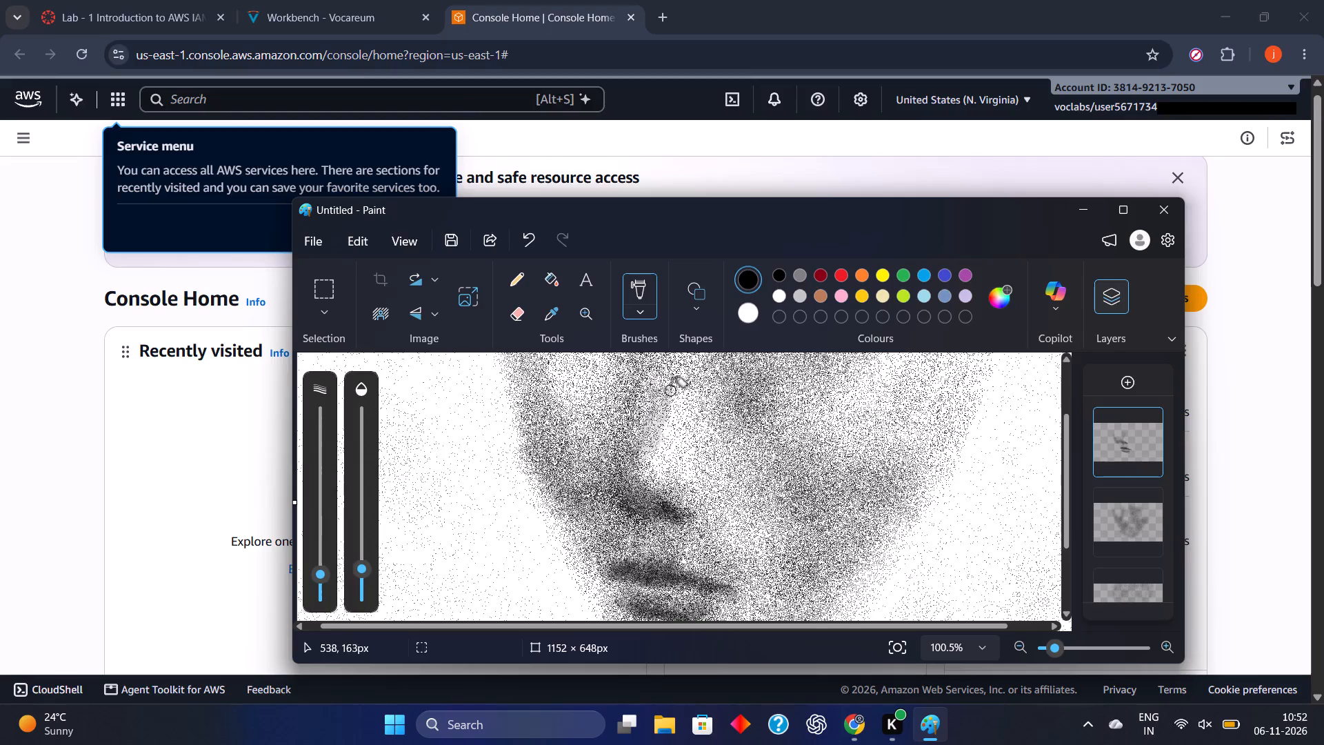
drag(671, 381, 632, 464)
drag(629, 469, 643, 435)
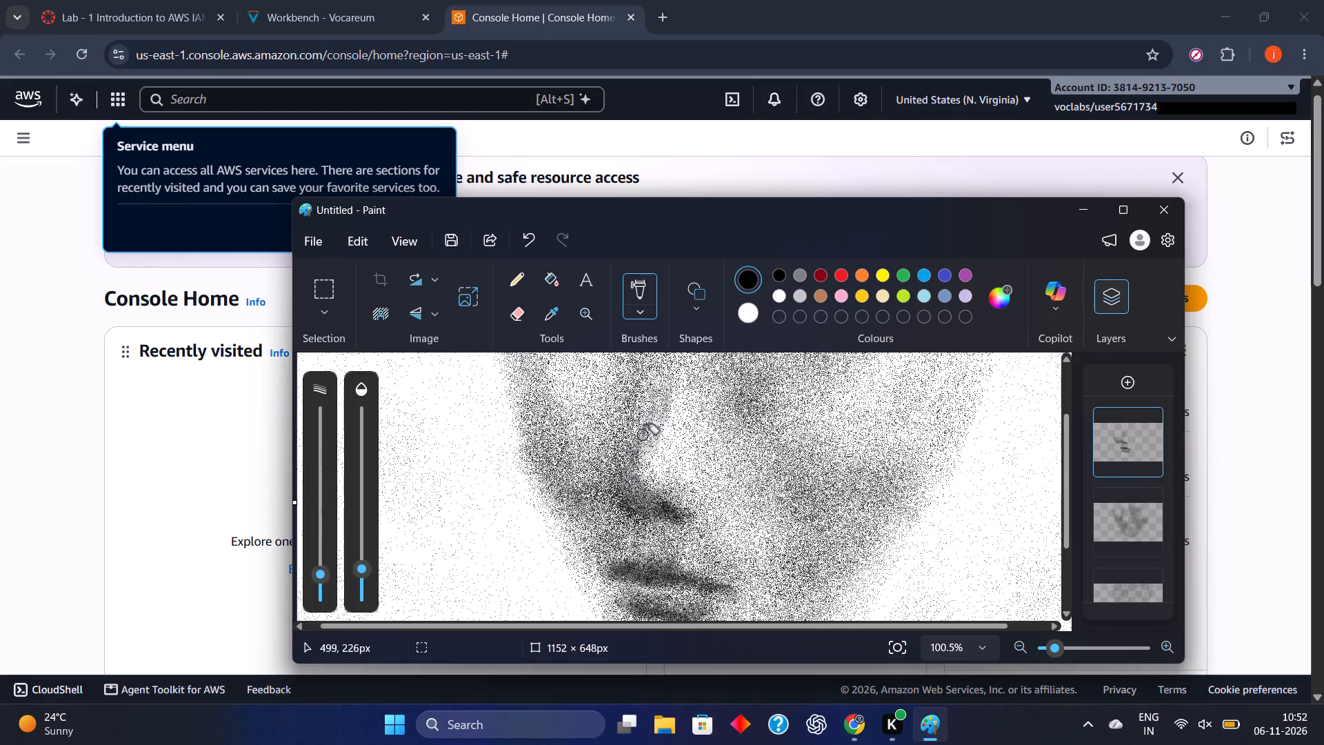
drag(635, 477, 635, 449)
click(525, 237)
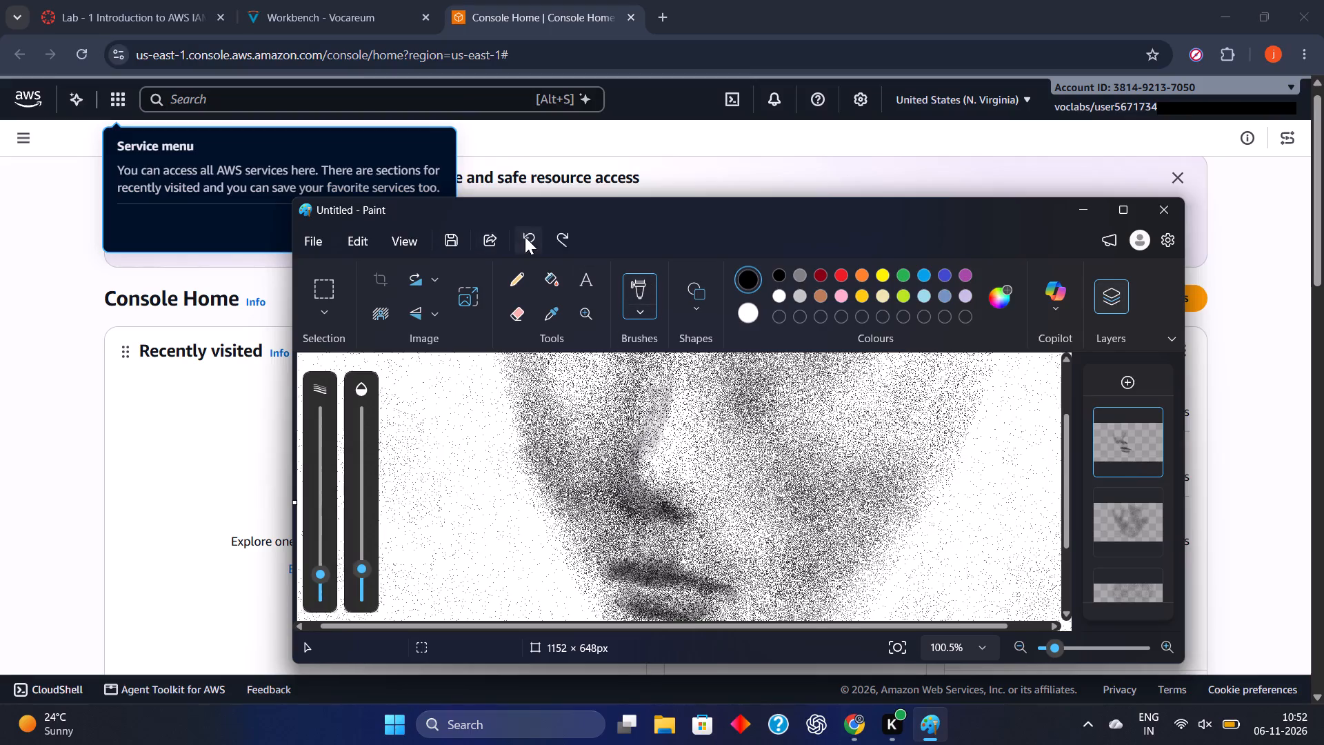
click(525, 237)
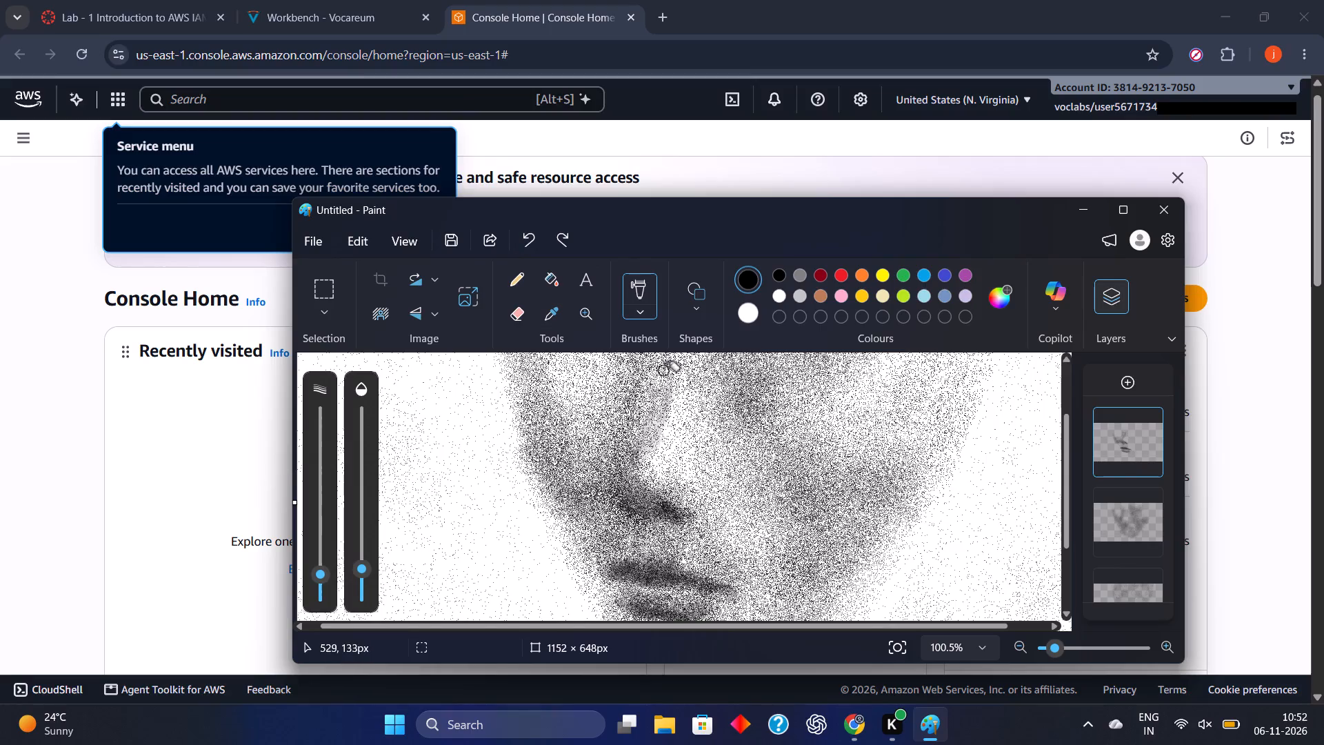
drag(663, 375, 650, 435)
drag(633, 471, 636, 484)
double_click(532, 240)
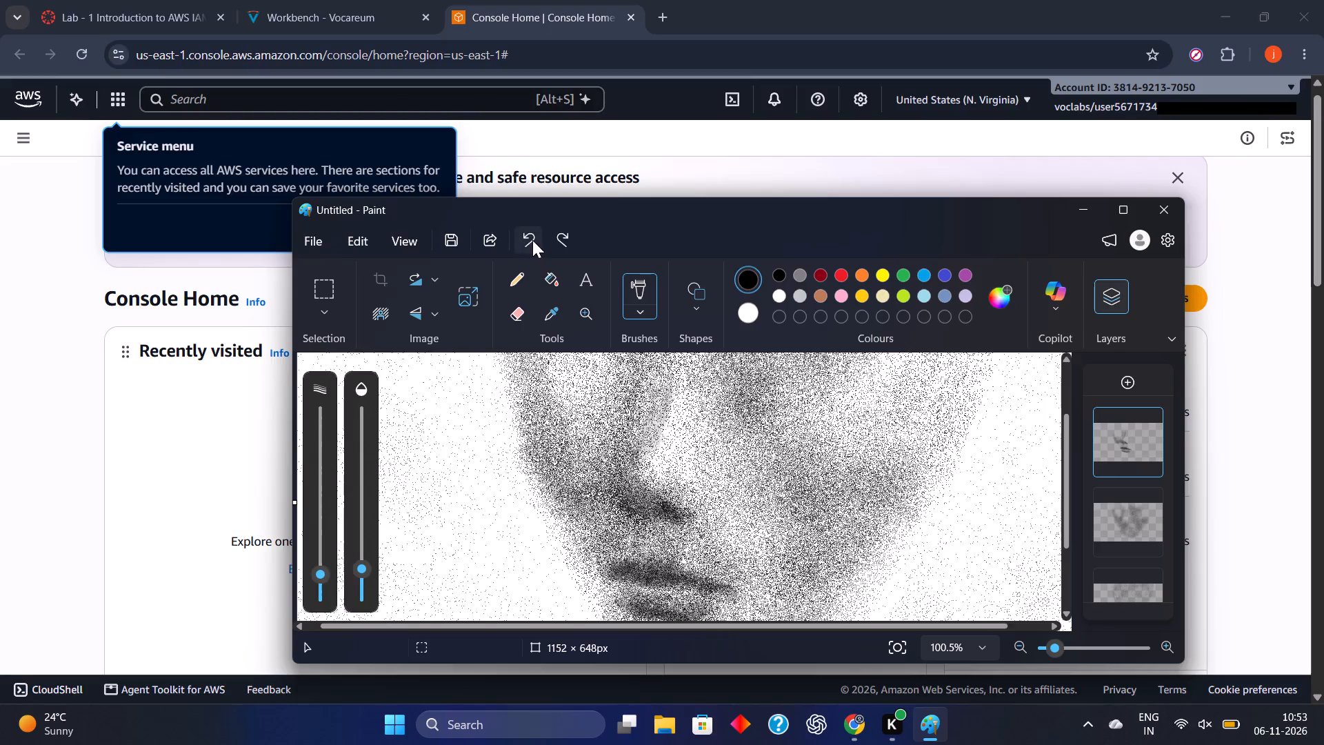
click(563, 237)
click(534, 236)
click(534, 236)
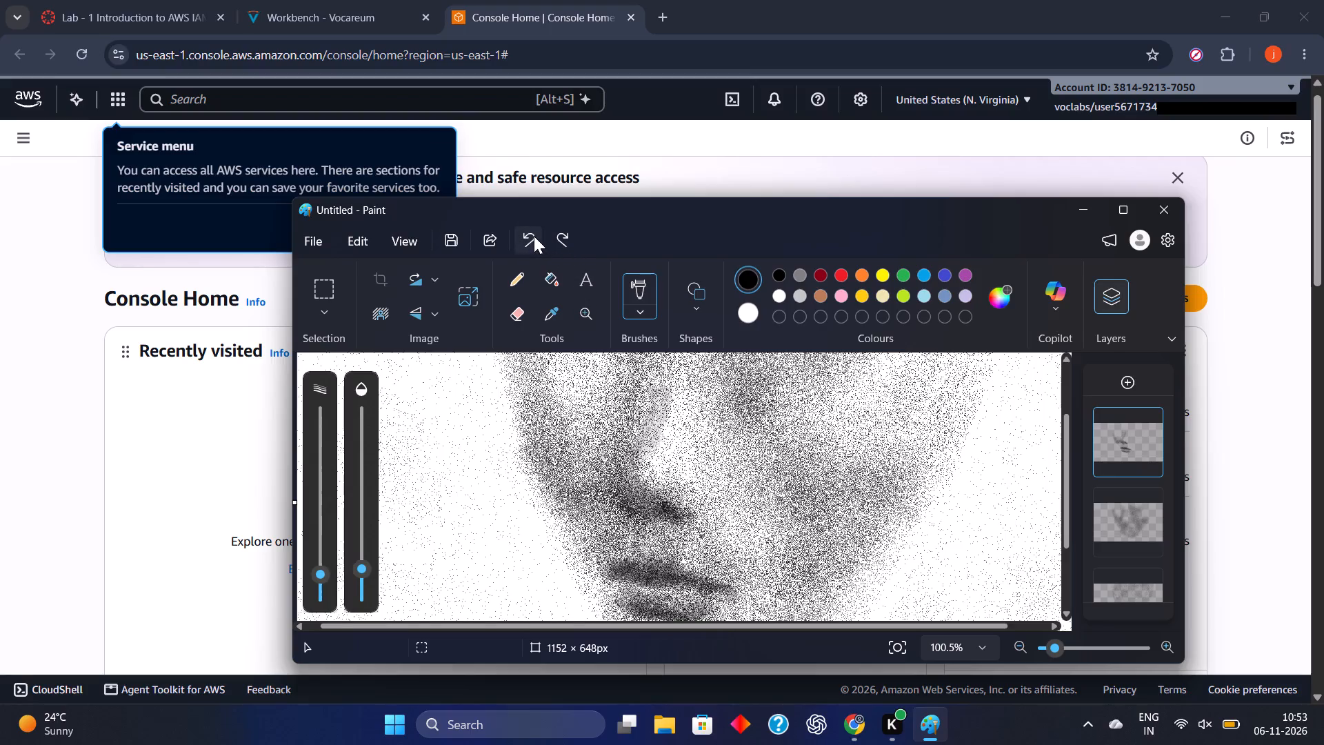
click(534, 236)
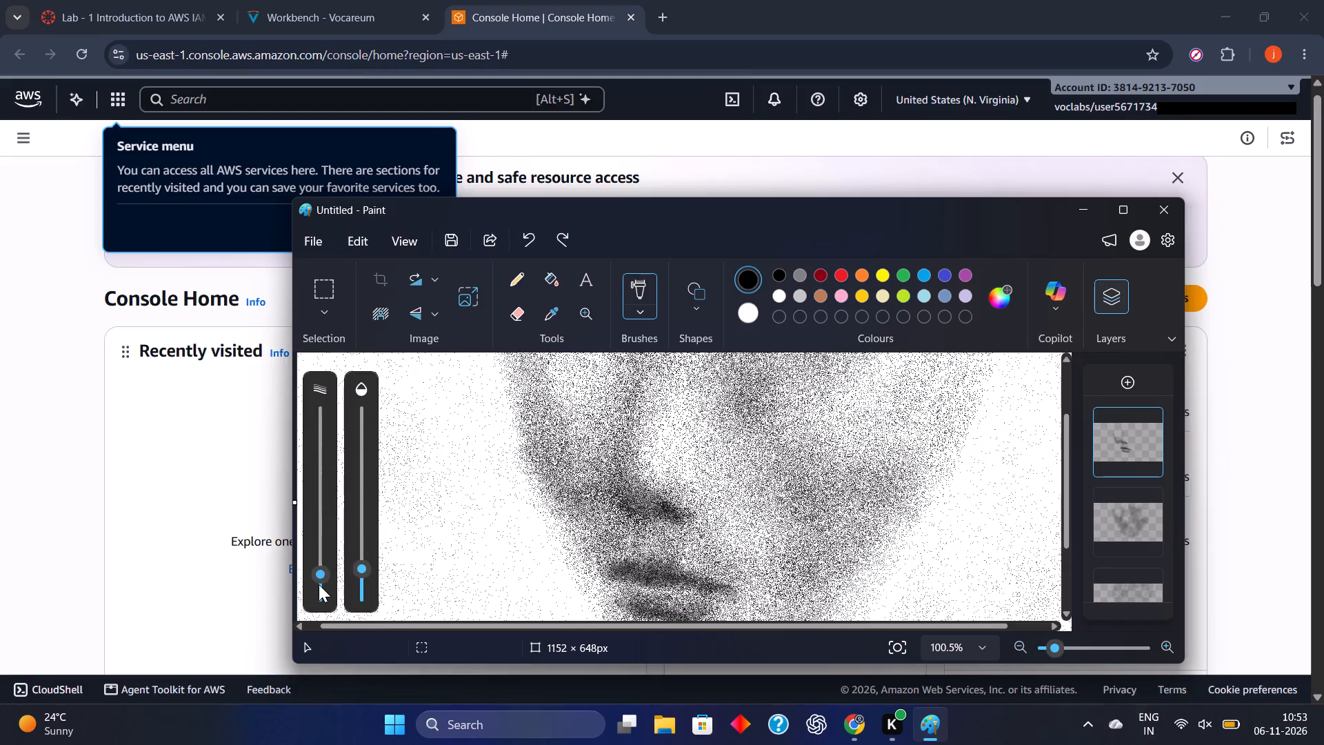
Shade the narrow side of the nose bridge with broad strokes, adjusting the brush to 54 px and raising its opacity.
drag(319, 575, 327, 522)
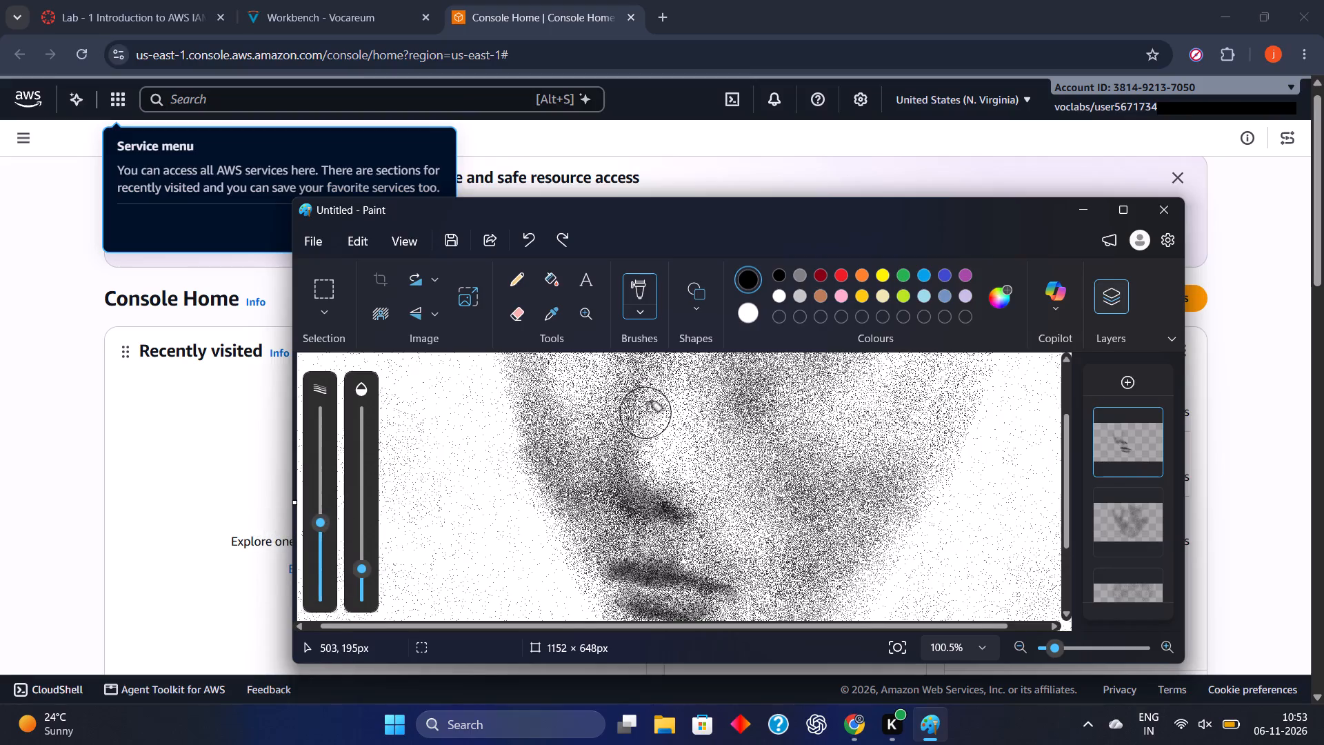
drag(643, 382, 658, 384)
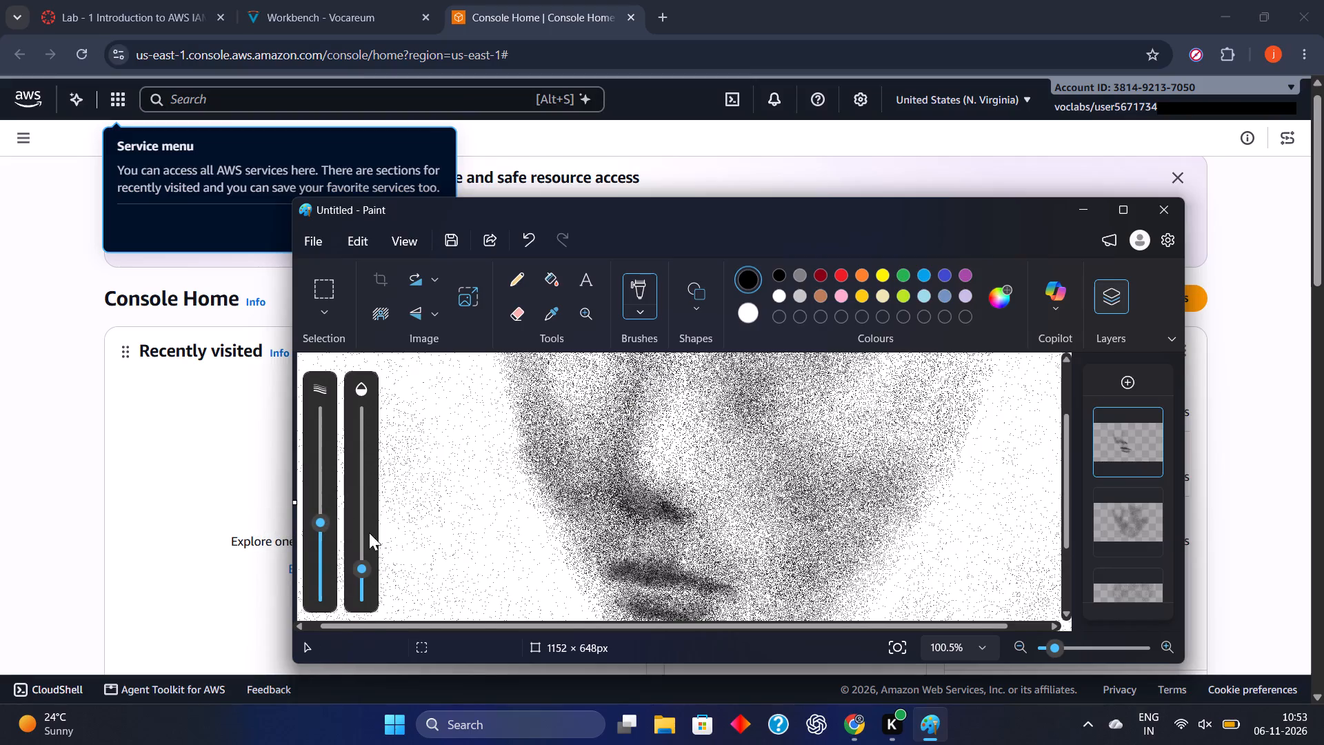
drag(321, 544, 323, 538)
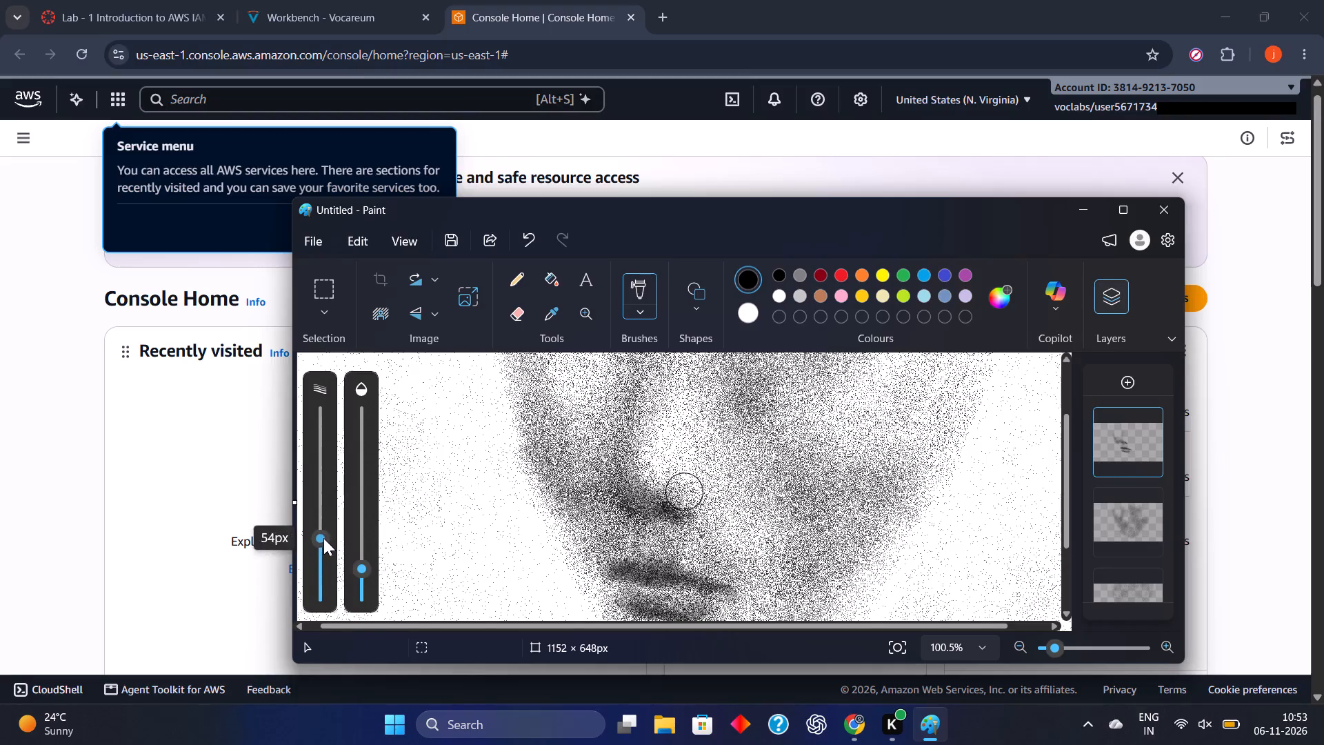
drag(363, 567, 365, 543)
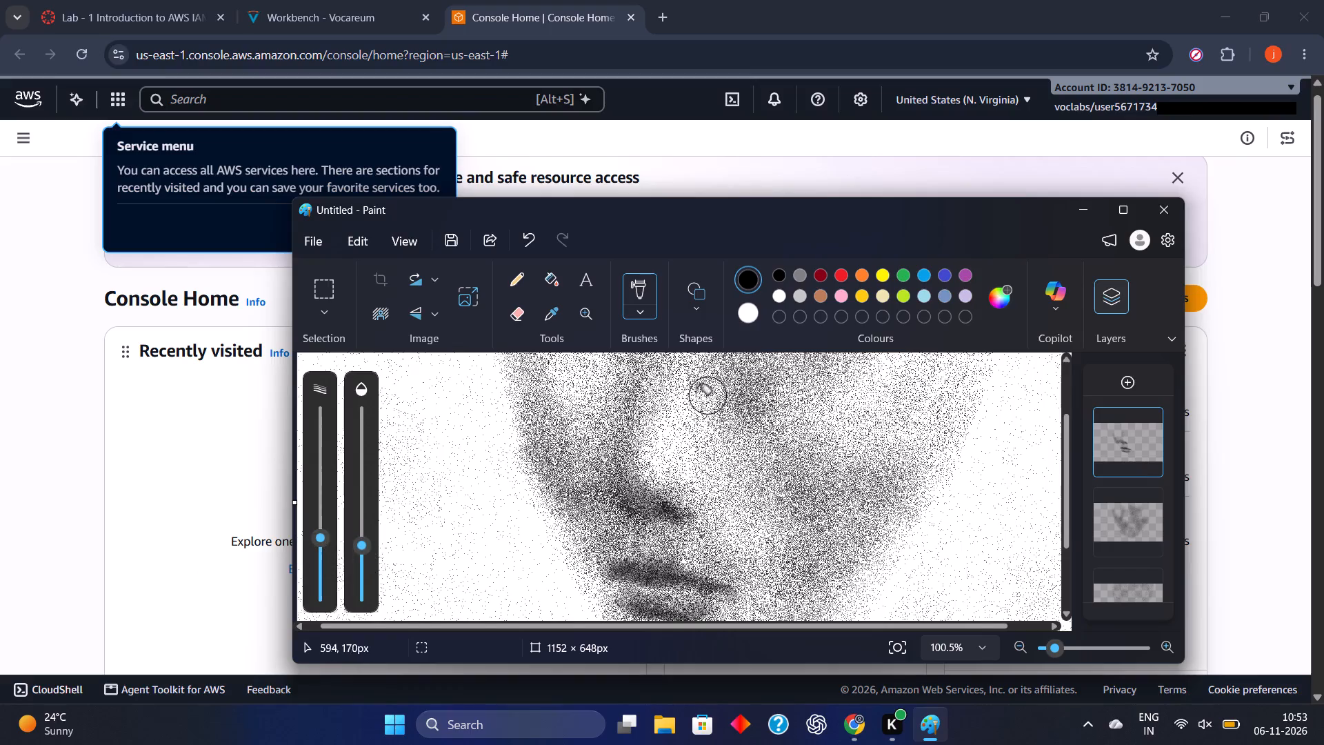
drag(662, 393, 649, 430)
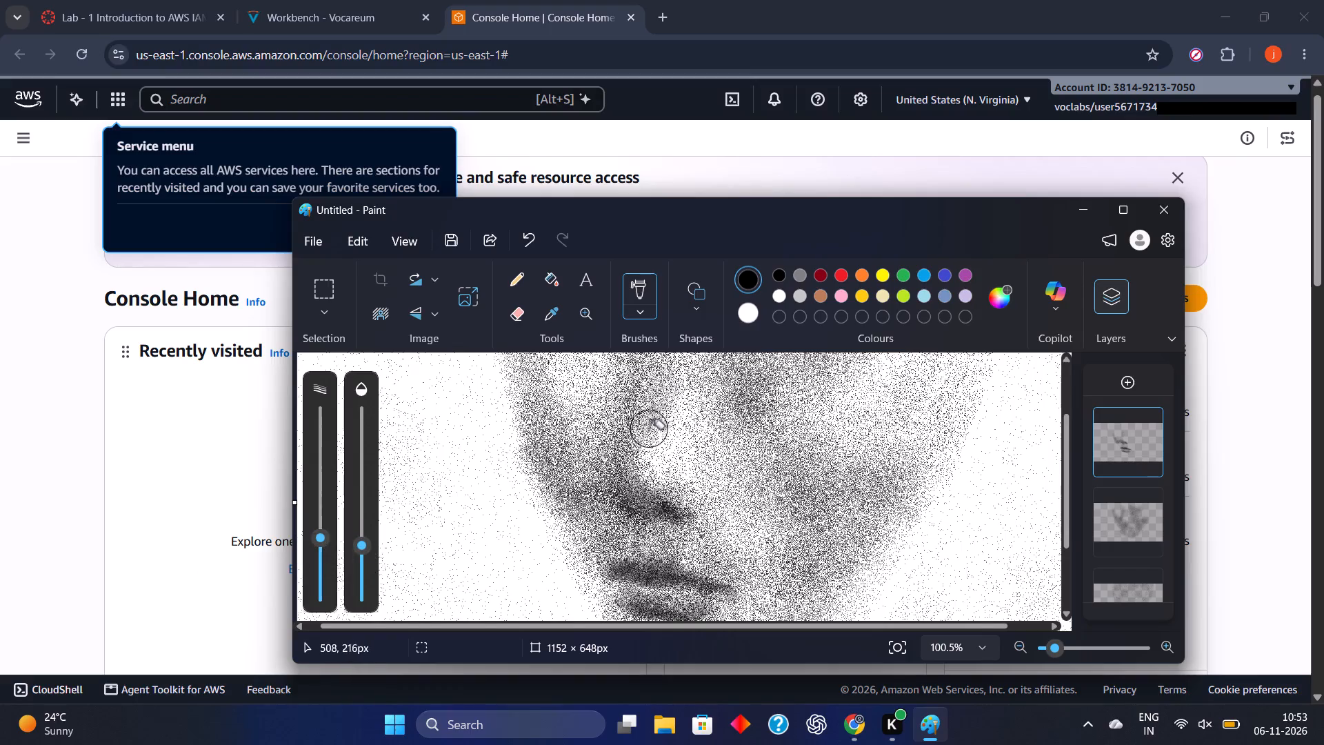
drag(649, 430, 627, 450)
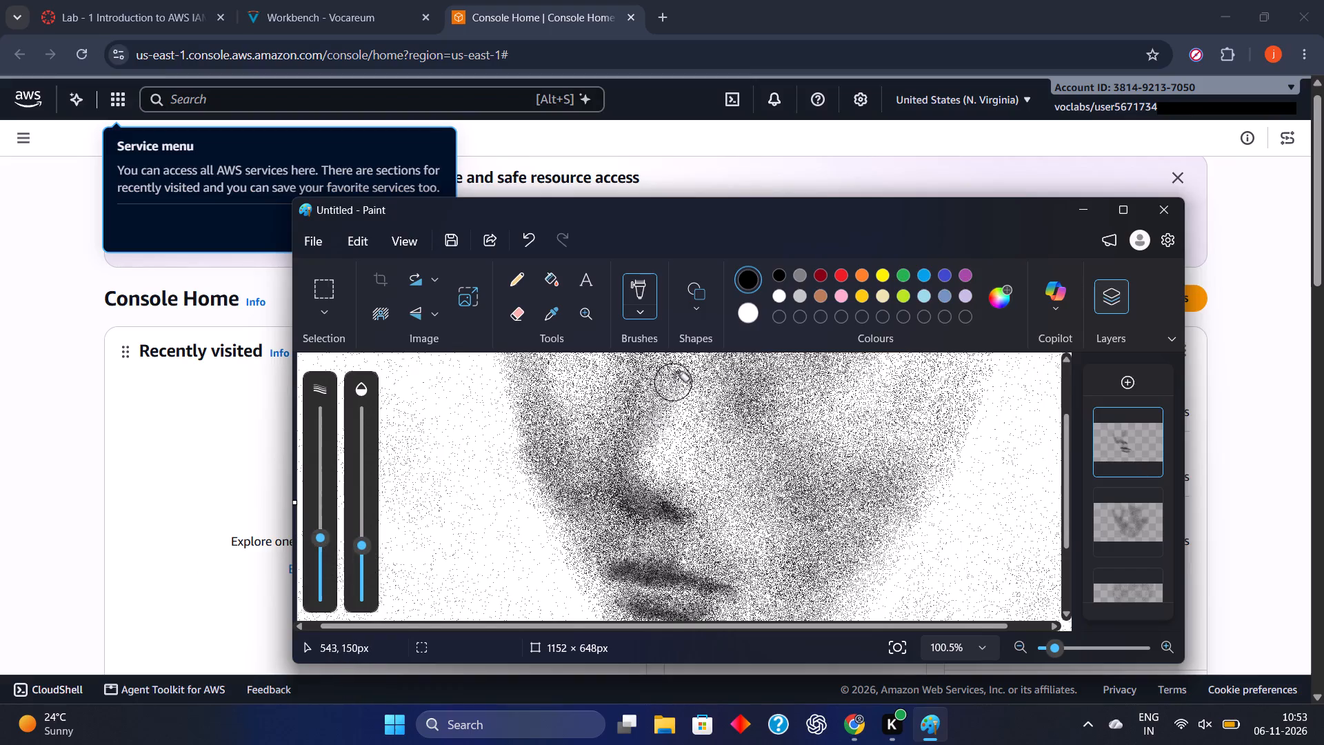
drag(665, 377, 607, 459)
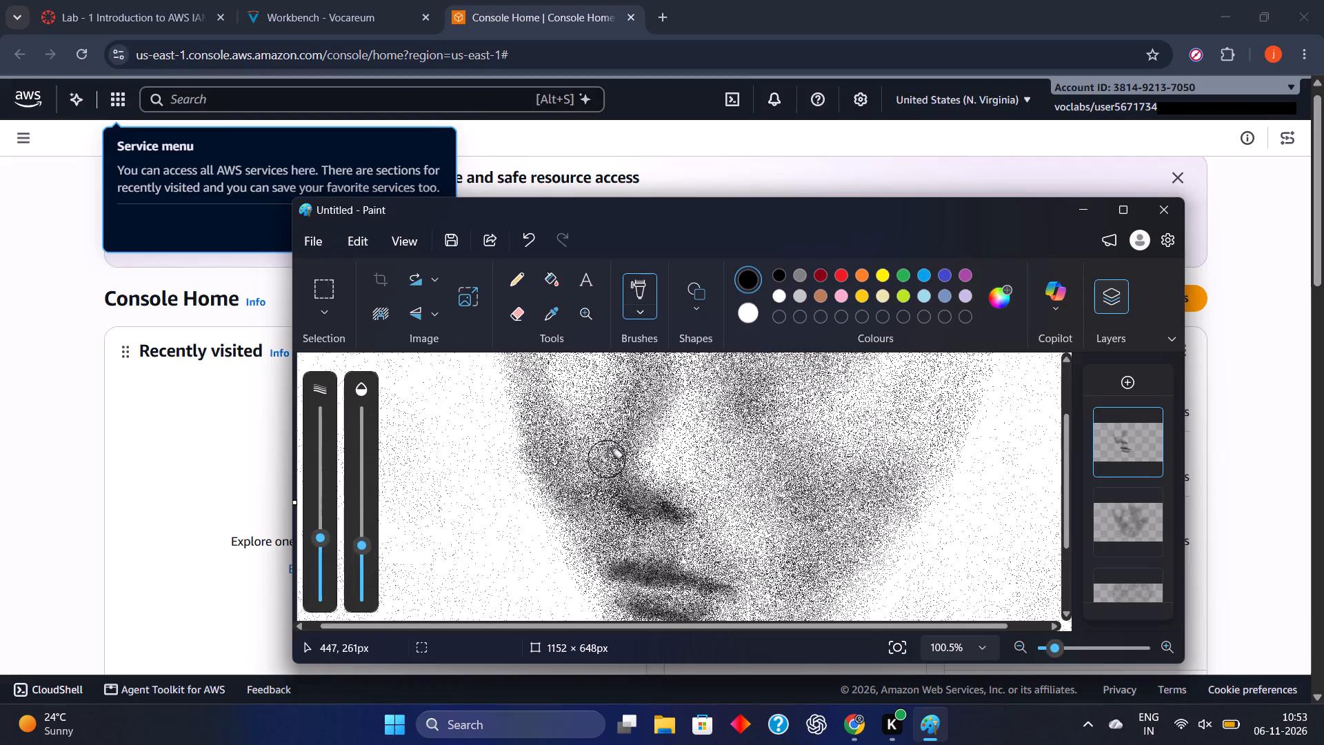
Shade the narrow-side edge of the nose from the bridge to the wing, continuing with a smaller brush at lower opacity.
drag(629, 436, 613, 468)
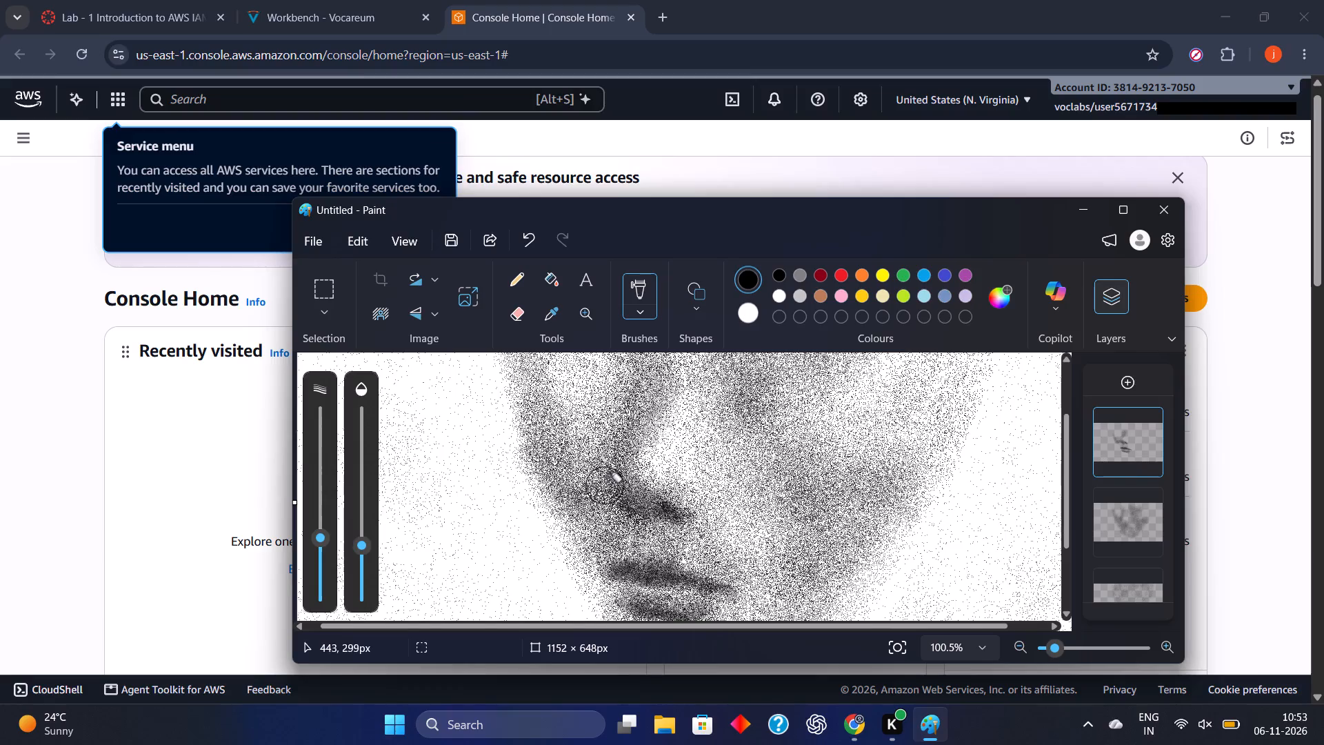
drag(645, 409, 636, 412)
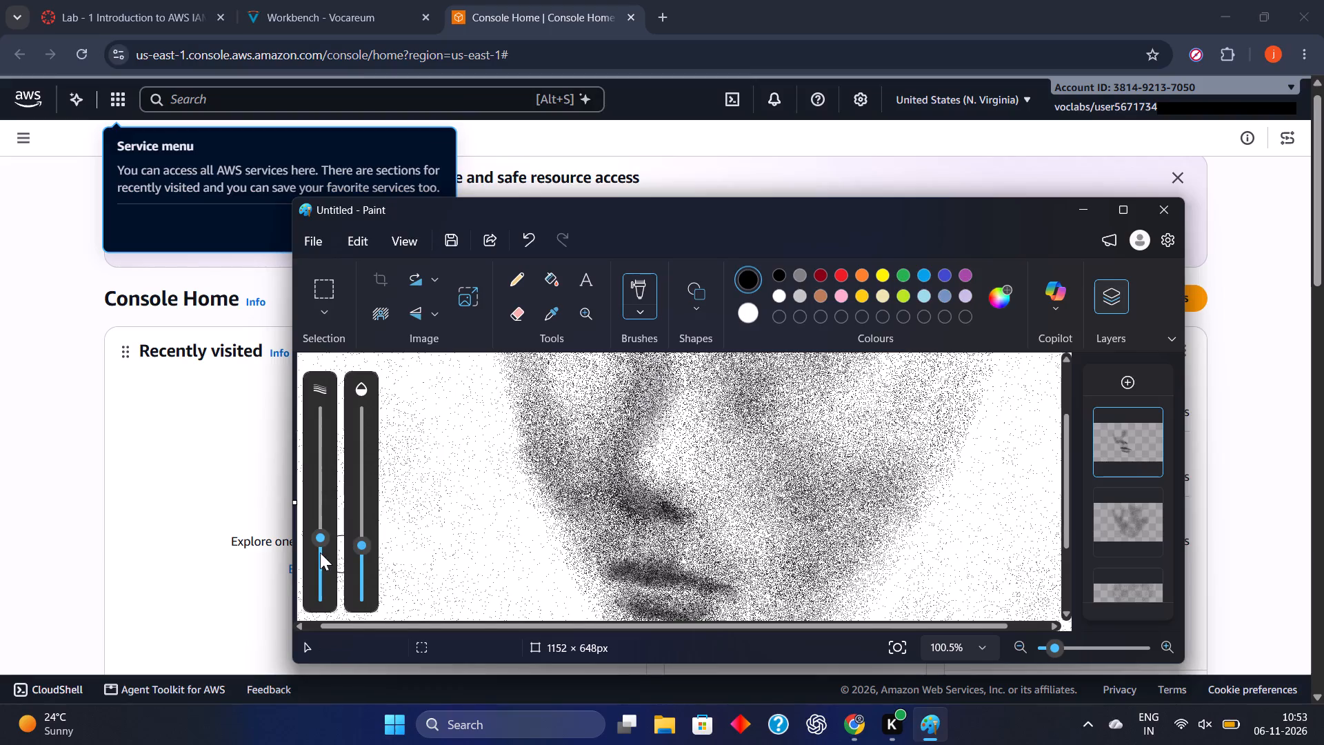
click(314, 552)
drag(358, 556, 360, 562)
drag(645, 394, 625, 450)
drag(639, 424, 625, 451)
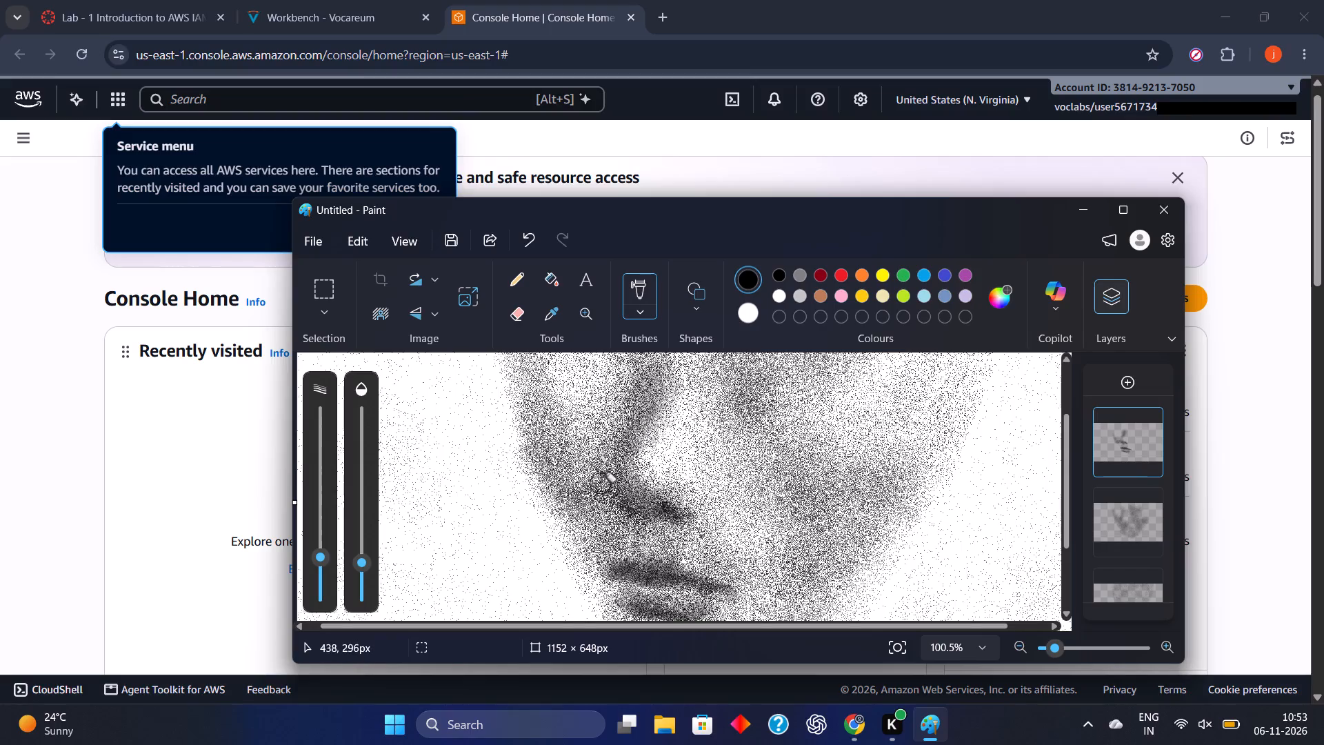
Add light touches beneath the nose tip and extend the shading at the outer end of the wide-side nostril.
click(654, 493)
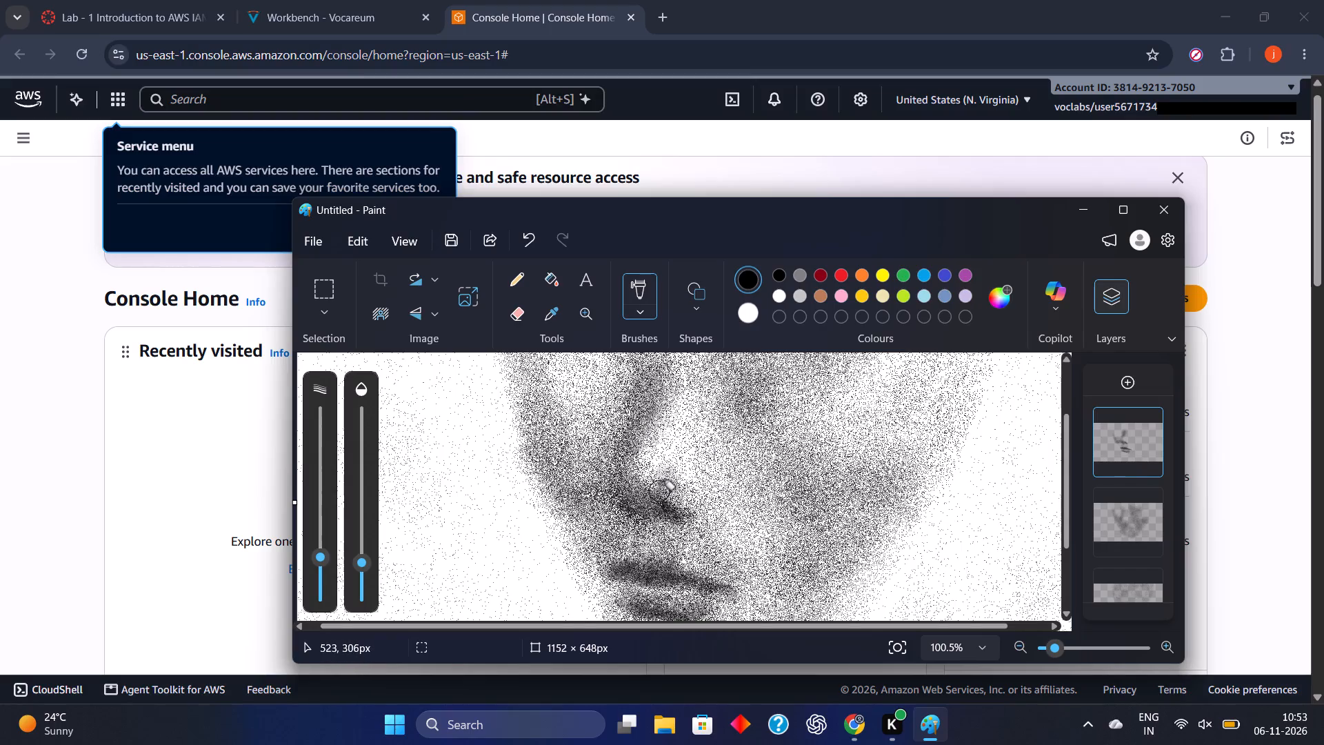
drag(679, 499, 694, 519)
drag(694, 519, 696, 510)
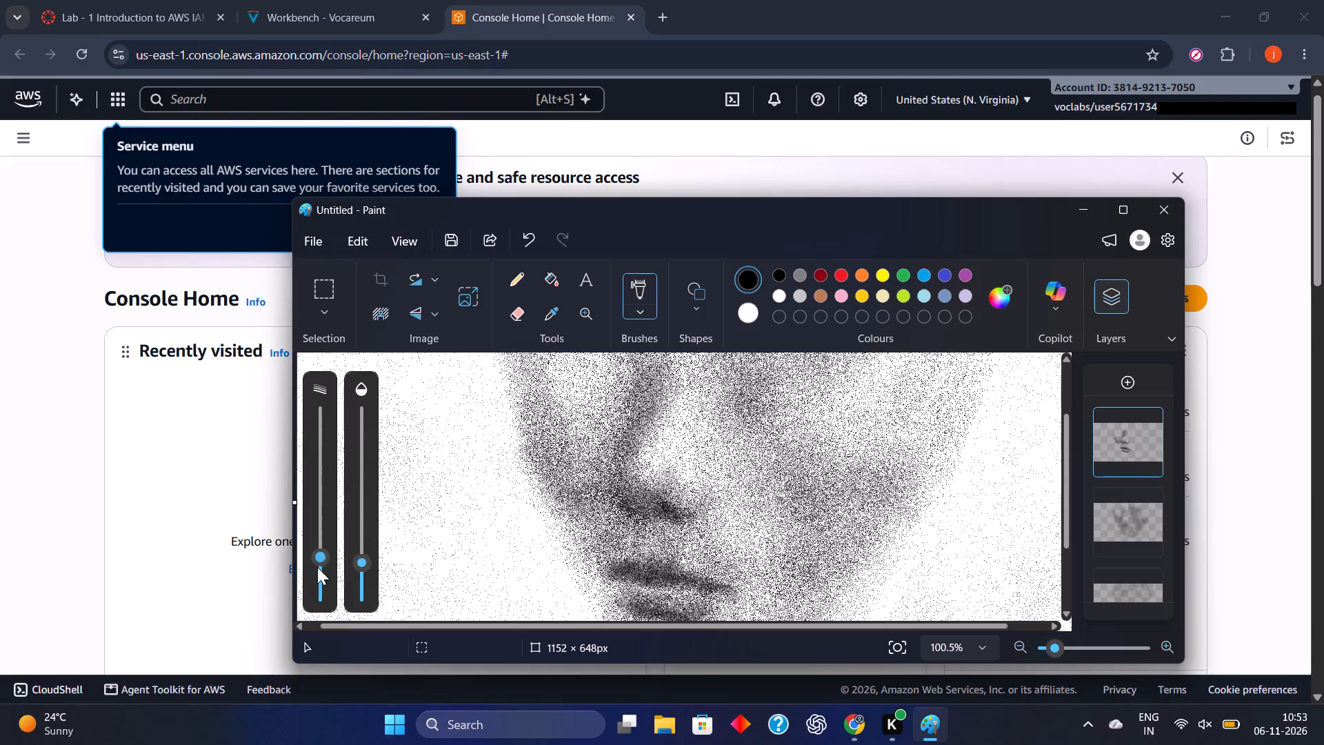
Reduce the brush size to 18 px.
click(319, 580)
double_click(321, 571)
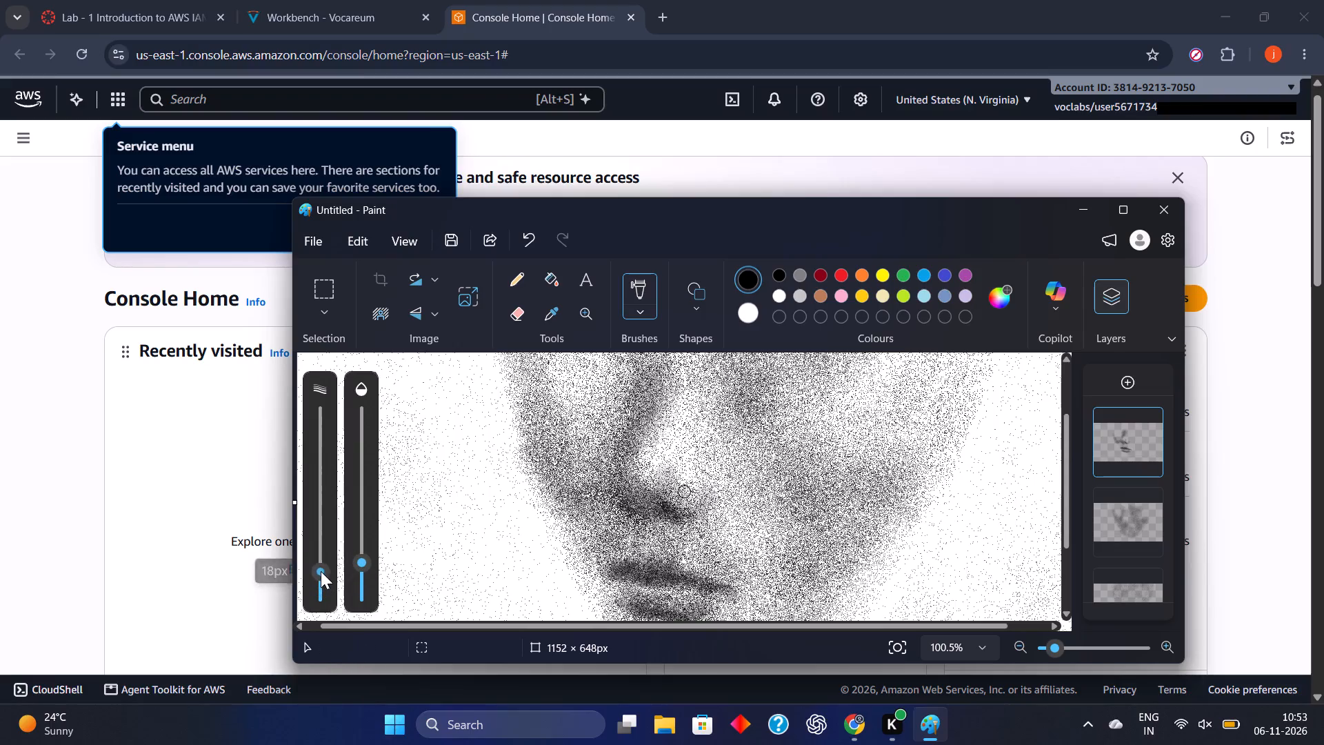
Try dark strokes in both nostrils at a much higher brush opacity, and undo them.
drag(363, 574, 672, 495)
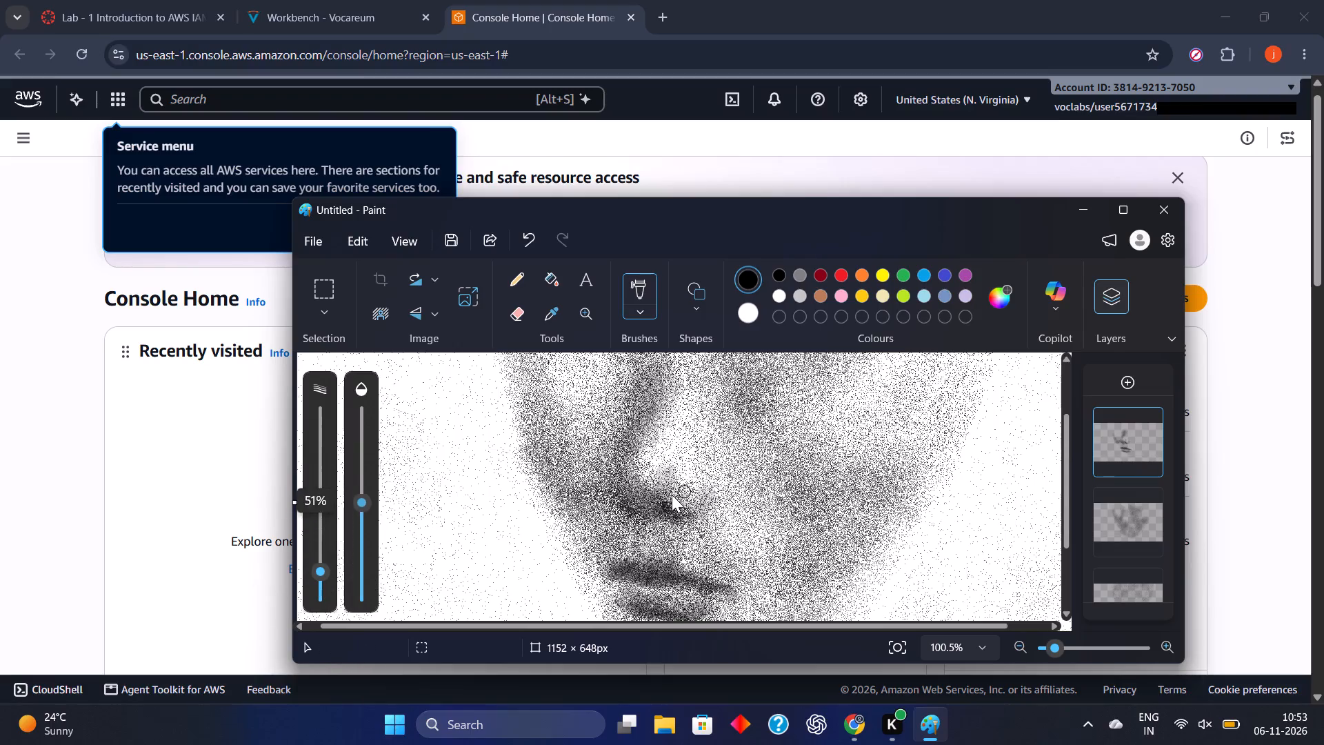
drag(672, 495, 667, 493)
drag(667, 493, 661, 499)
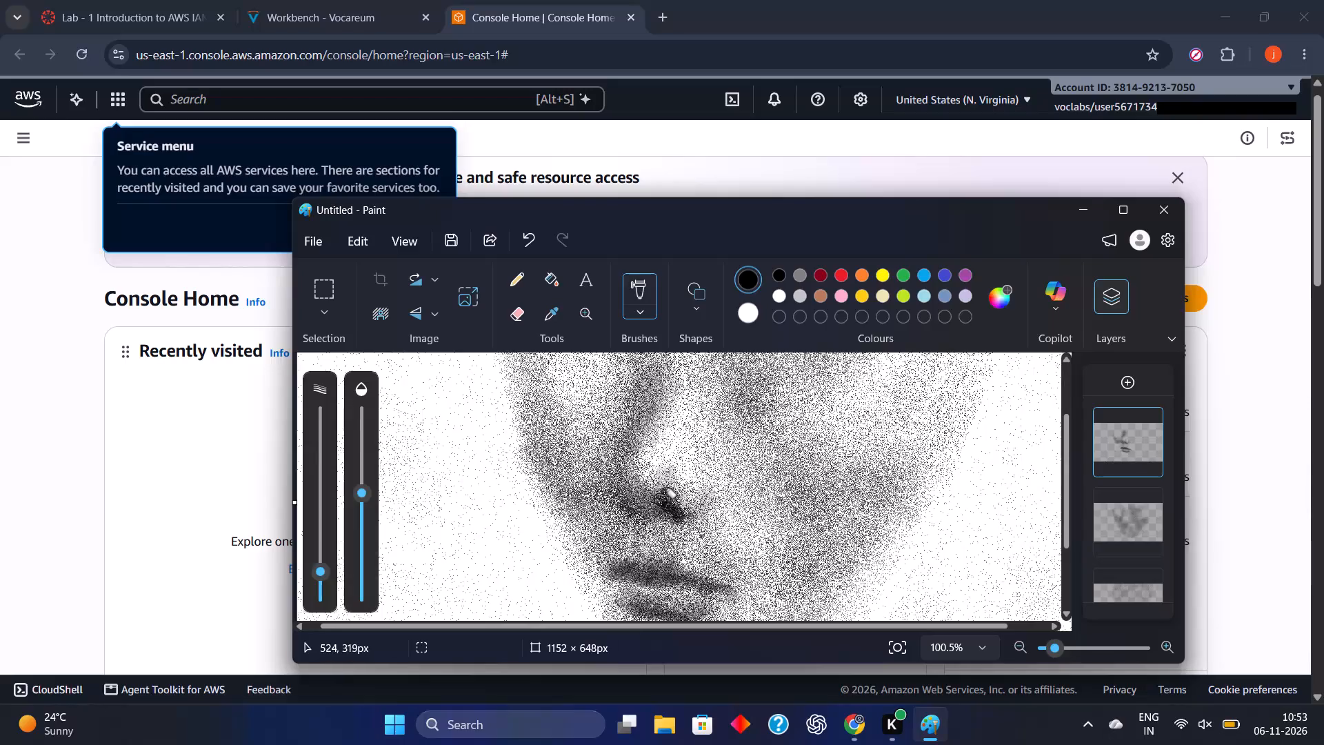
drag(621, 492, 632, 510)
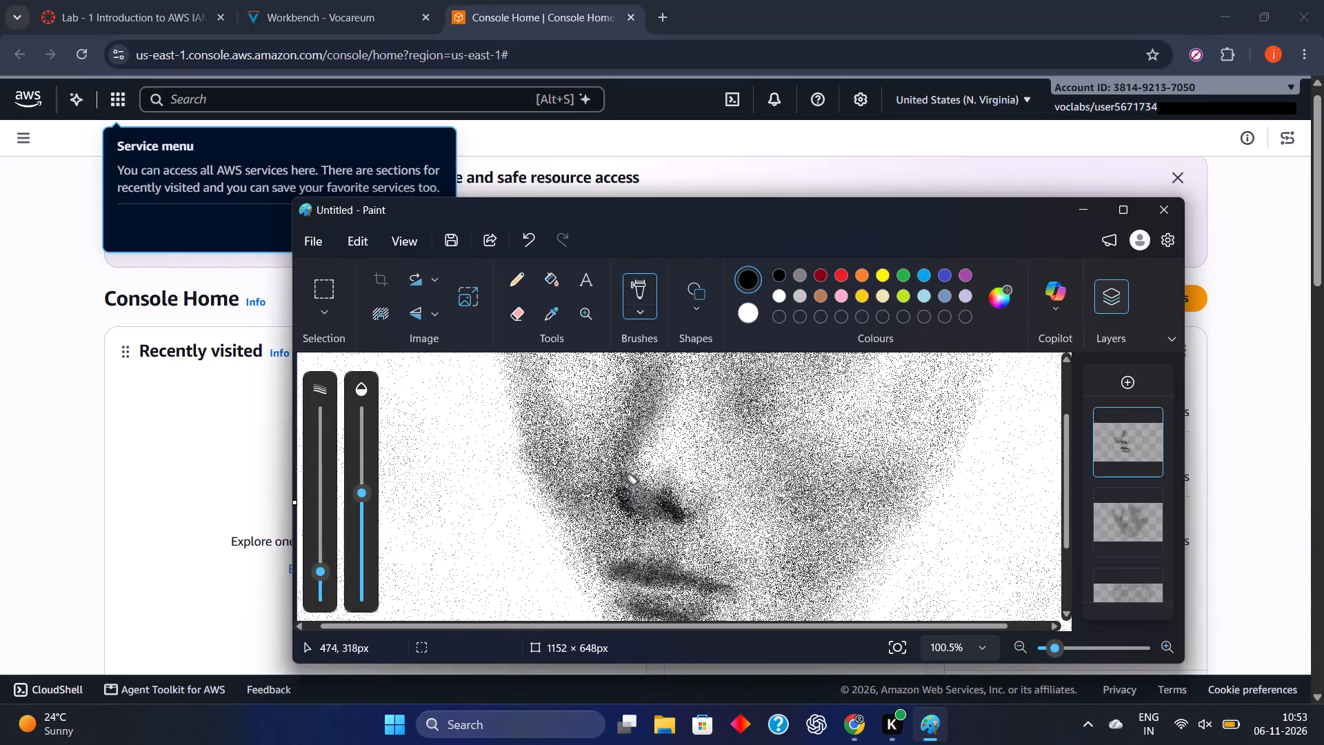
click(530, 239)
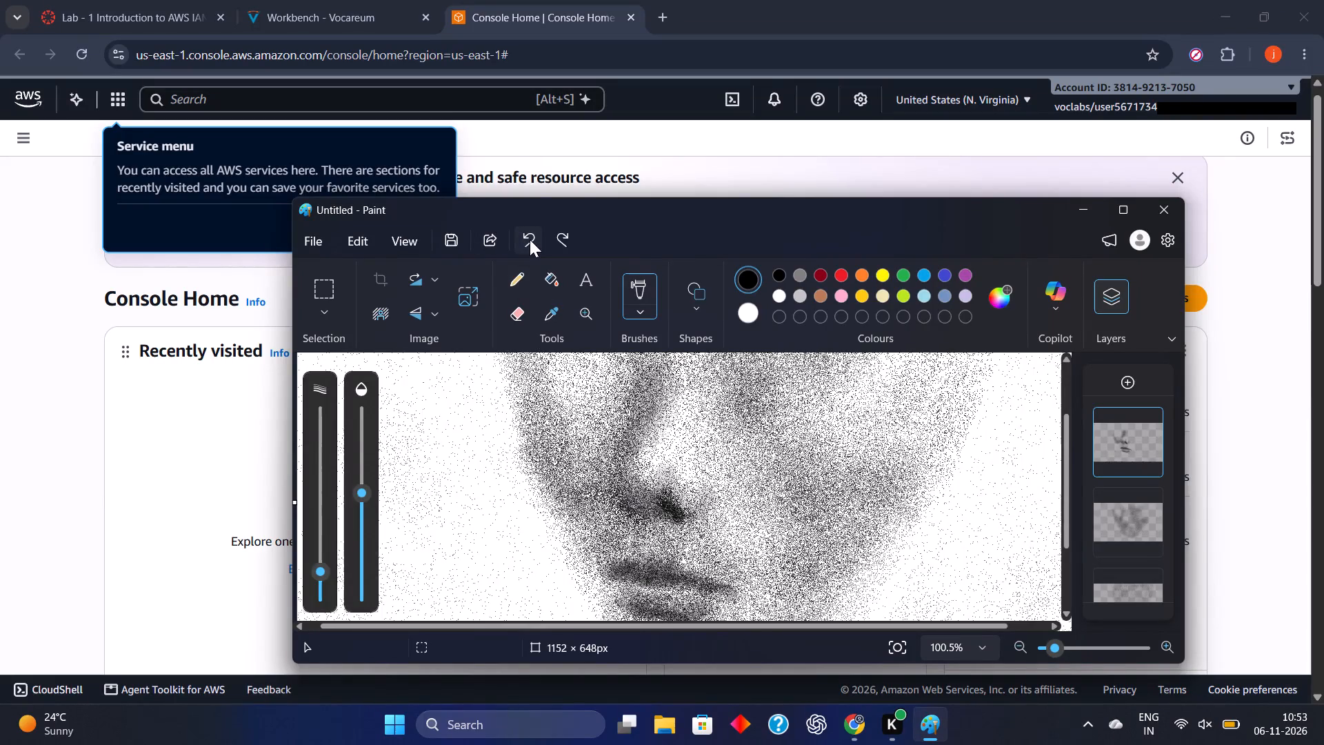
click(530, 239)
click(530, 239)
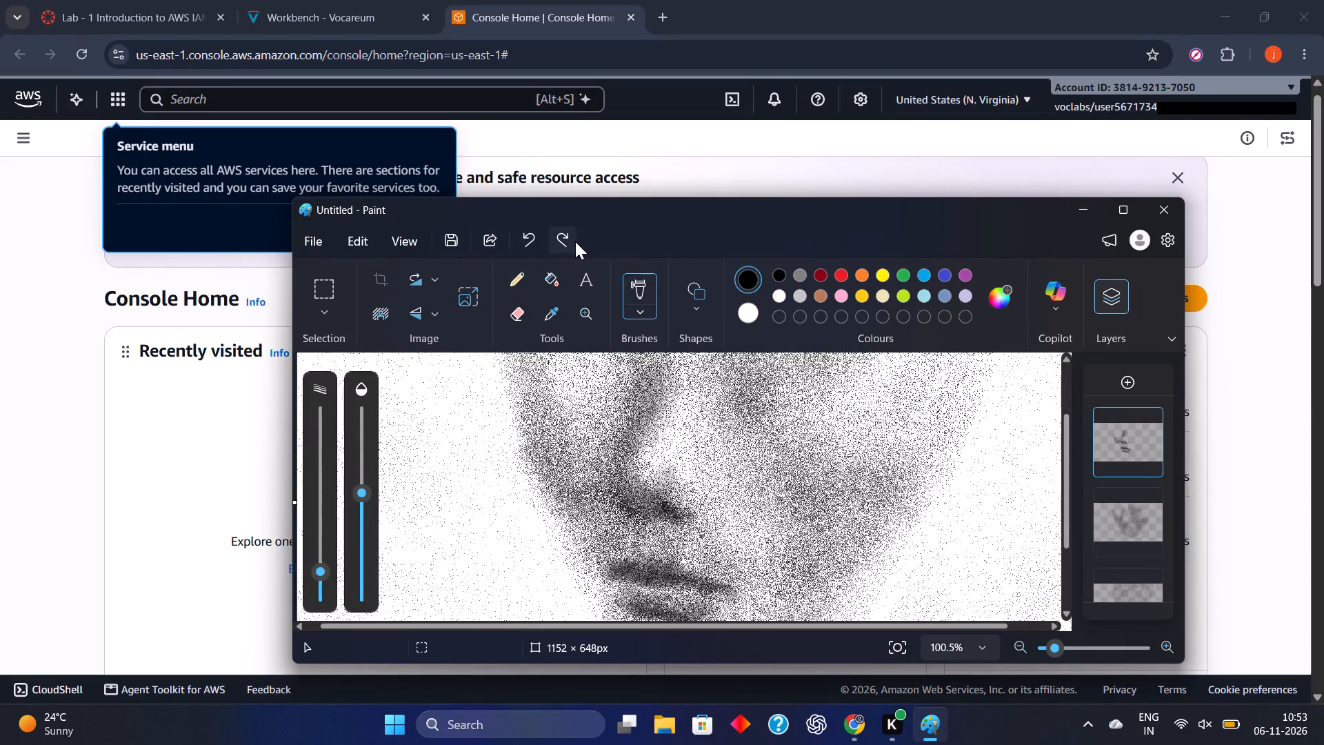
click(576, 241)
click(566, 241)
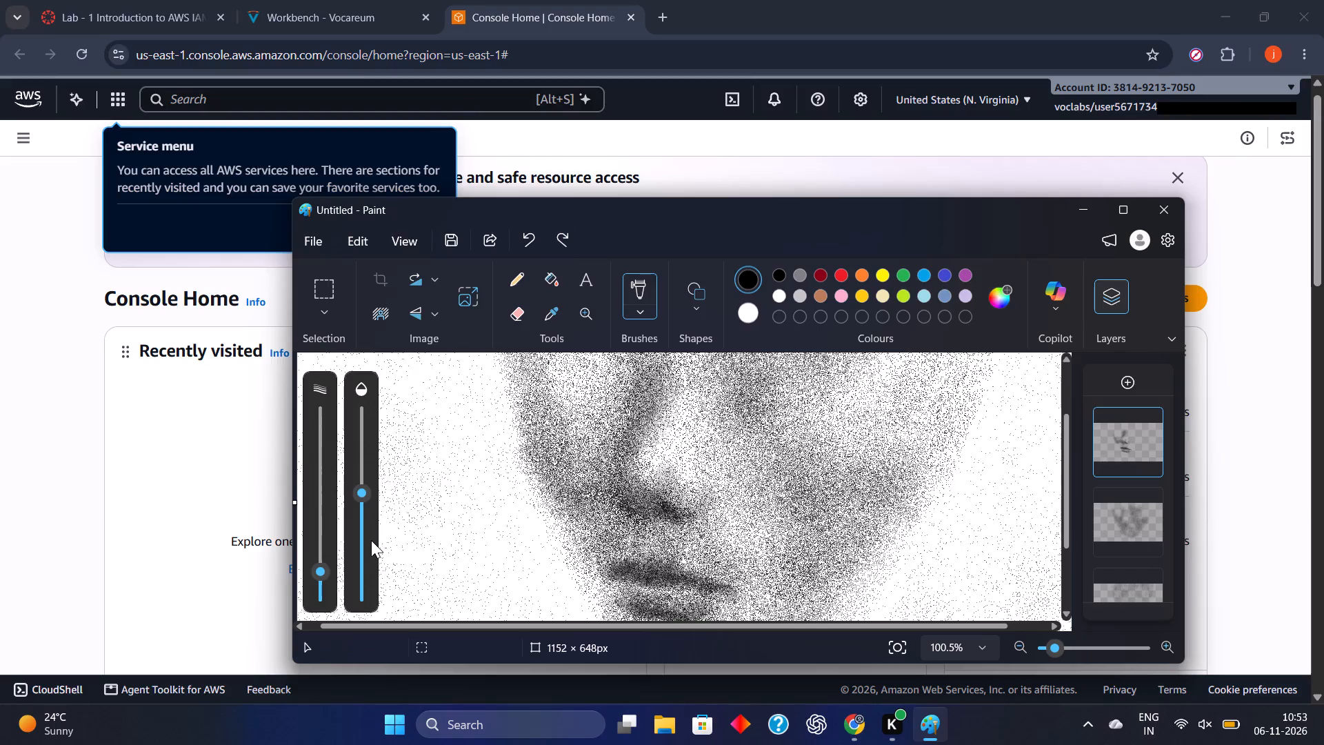
Darken the wide-side nostril with short soft strokes, using the small brush at a much lower opacity.
drag(371, 540, 363, 582)
drag(363, 582, 367, 565)
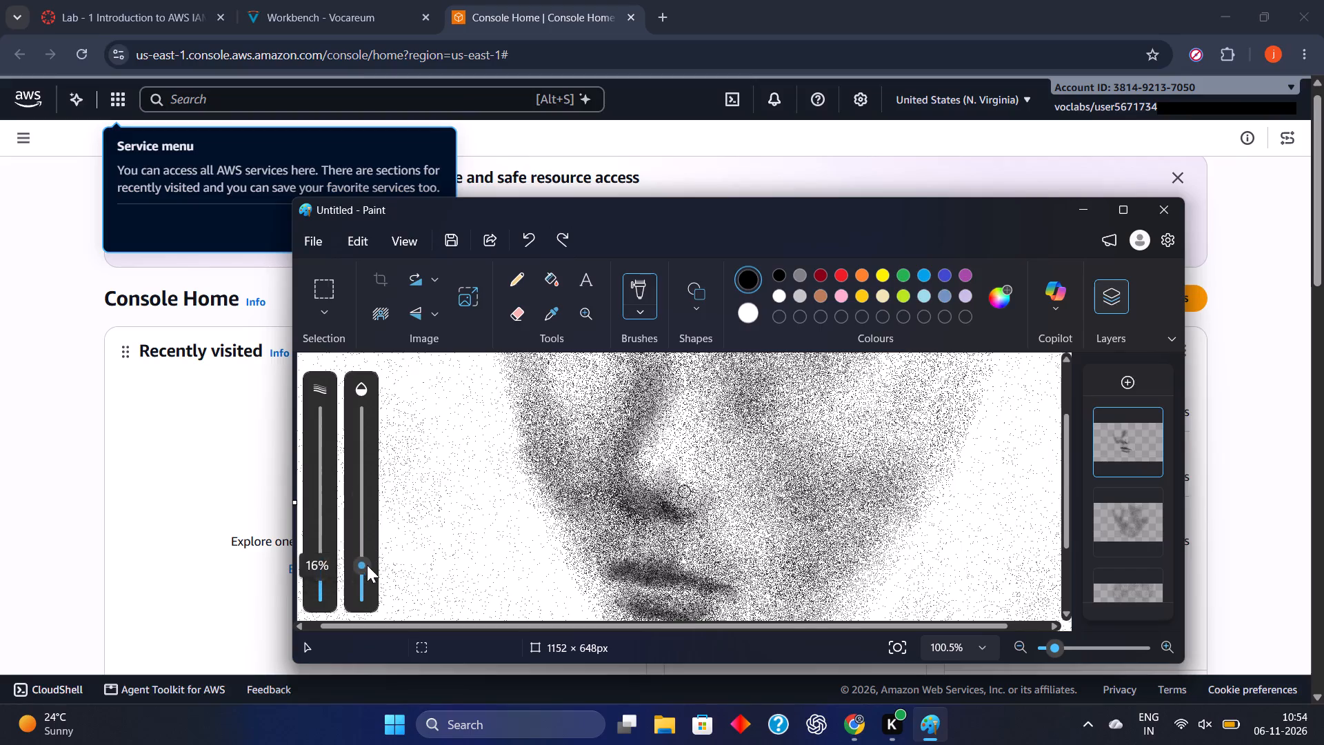
drag(367, 565, 364, 573)
drag(666, 500, 676, 500)
drag(676, 500, 664, 495)
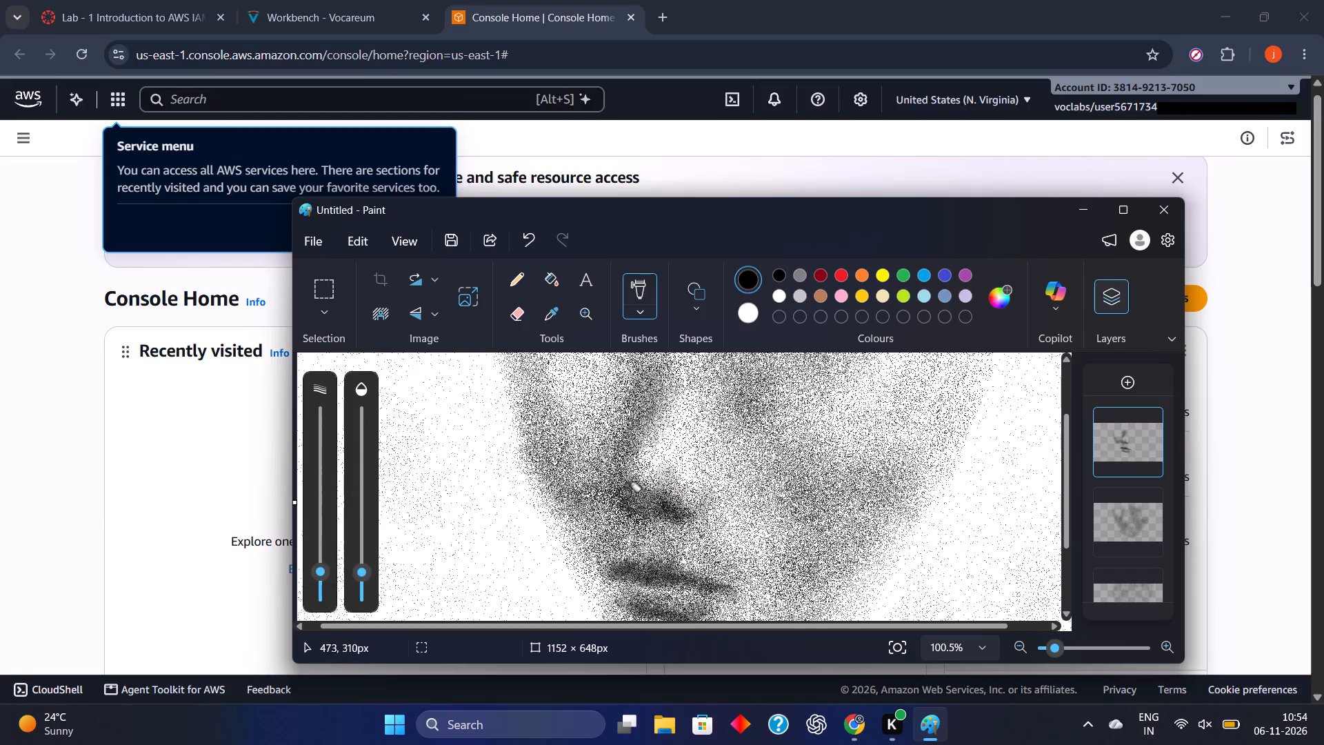
Darken the narrow-side nostril with short overlapping strokes of the same small, low-opacity brush.
drag(625, 493, 618, 508)
drag(618, 508, 625, 499)
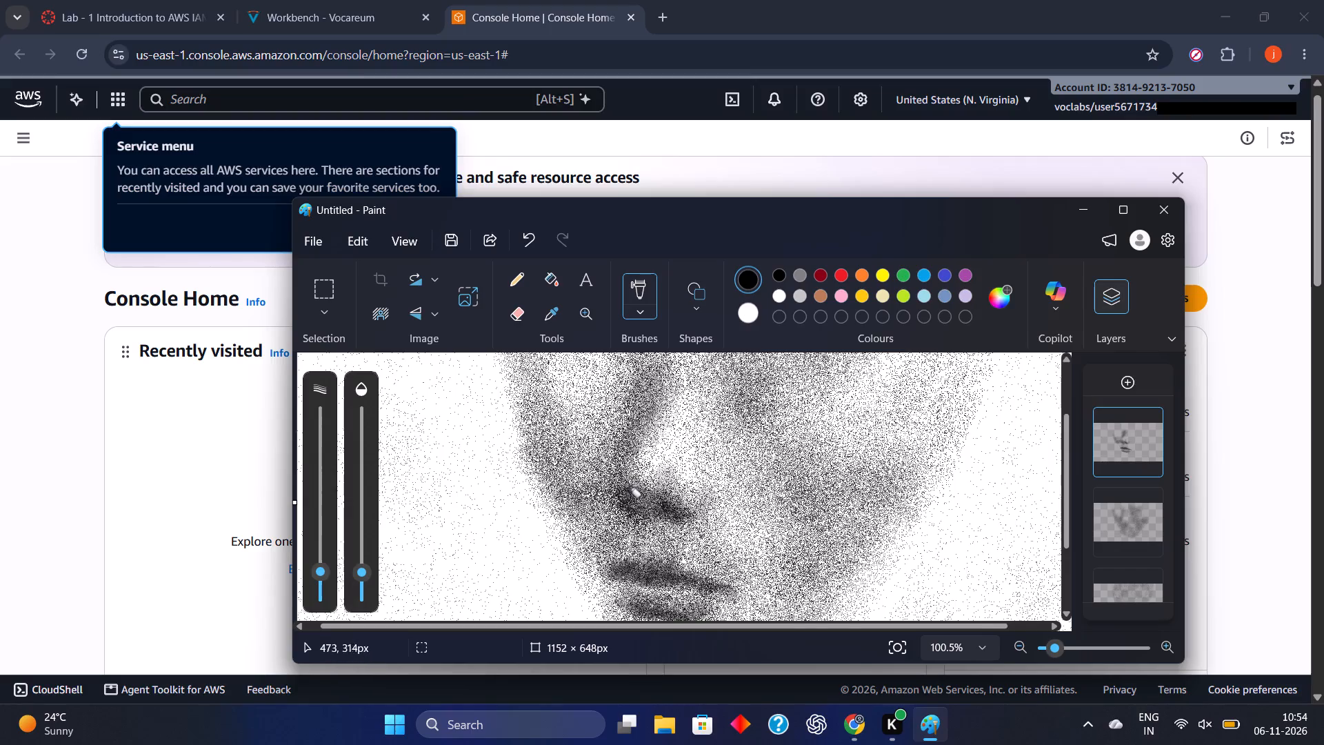
drag(625, 499, 627, 501)
drag(627, 501, 625, 509)
drag(625, 509, 624, 508)
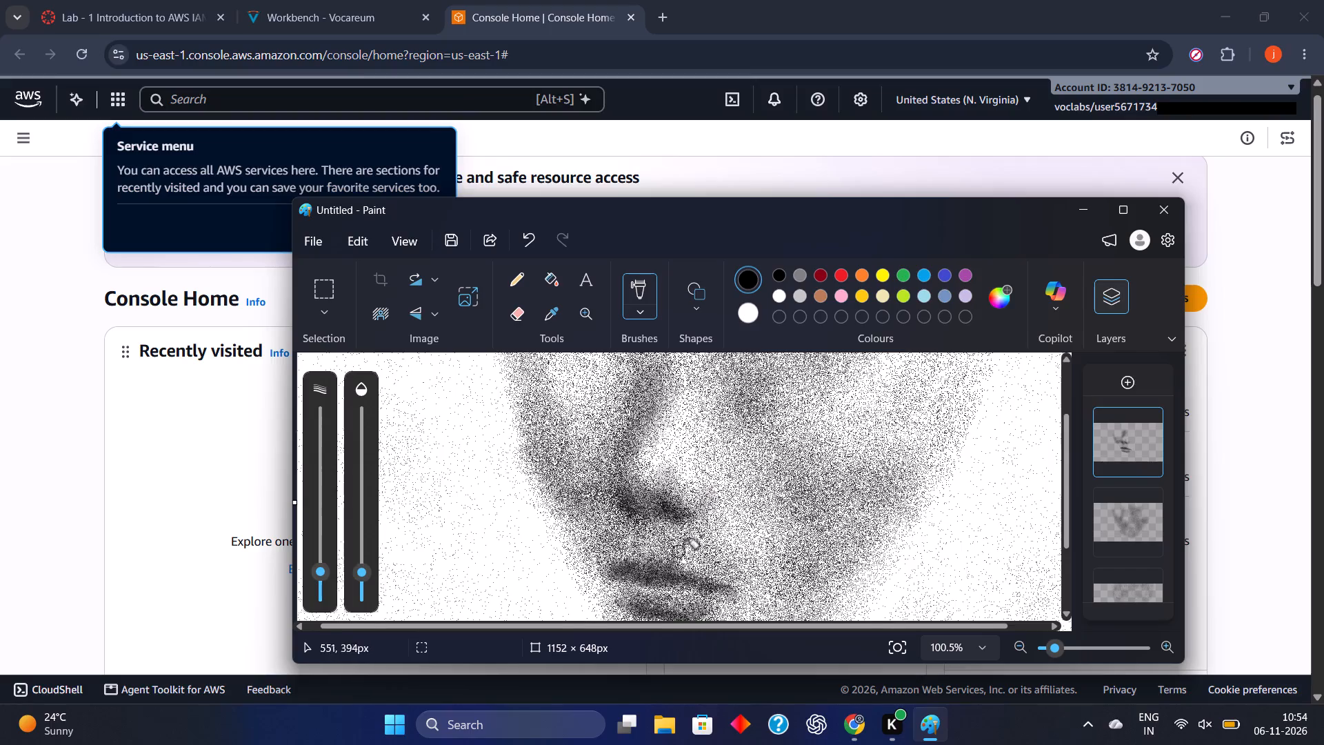
Faintly shade the nose tip and the wings of both nostrils, lowering the brush opacity to 3%.
drag(707, 482, 692, 515)
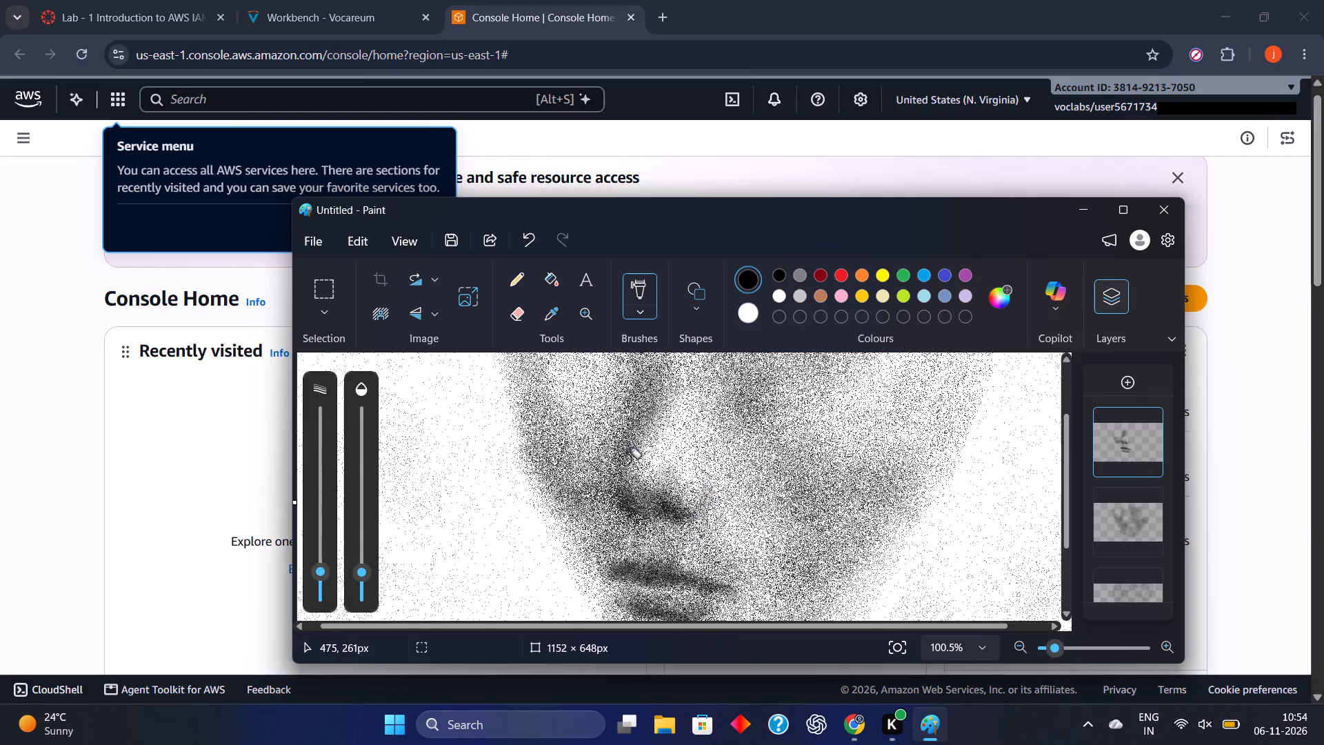
click(641, 438)
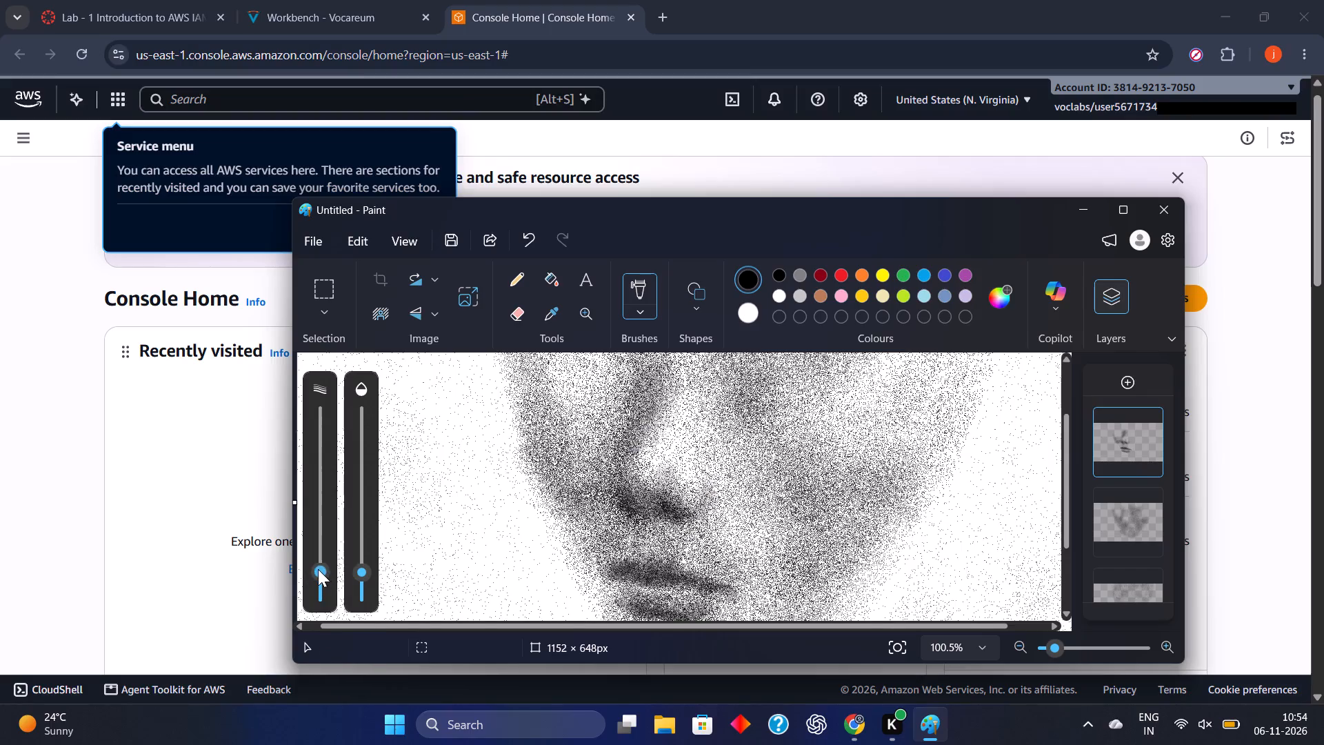
click(318, 569)
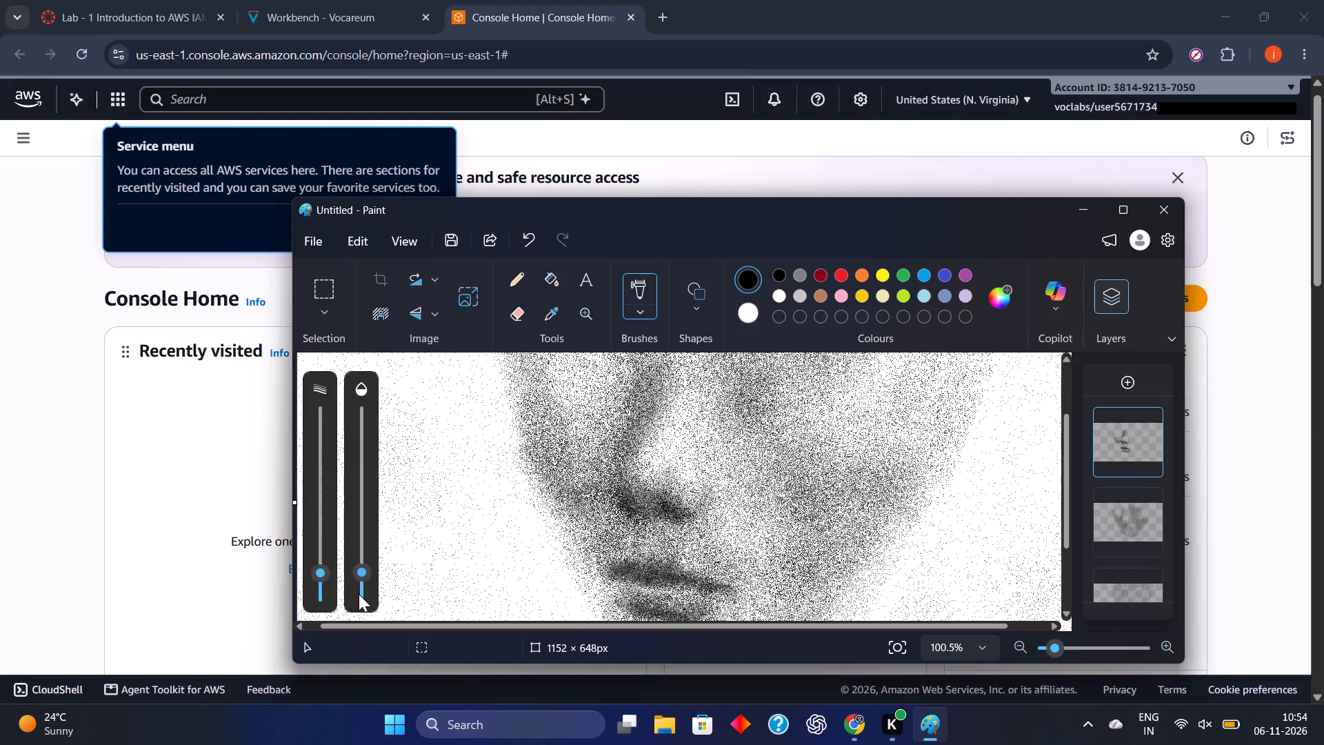
click(359, 594)
click(359, 594)
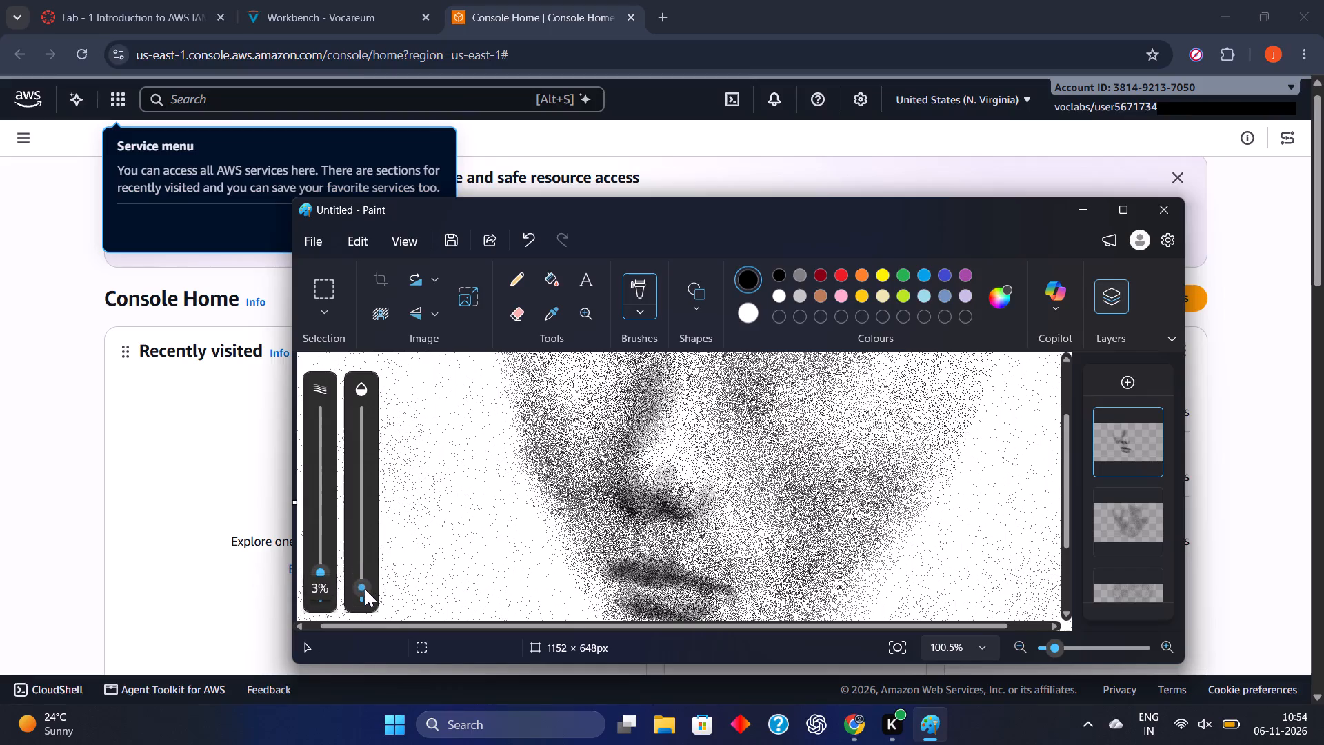
drag(650, 437, 678, 462)
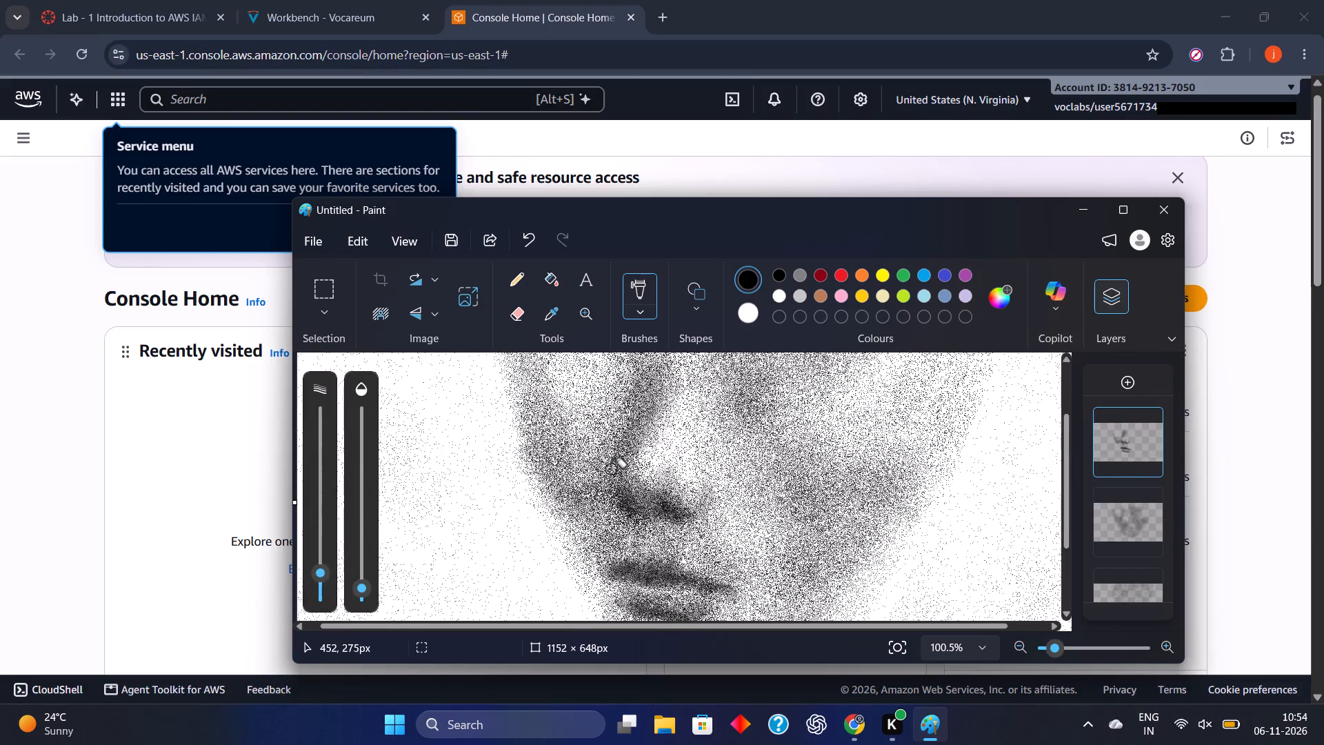
drag(611, 469, 600, 493)
drag(708, 468, 703, 509)
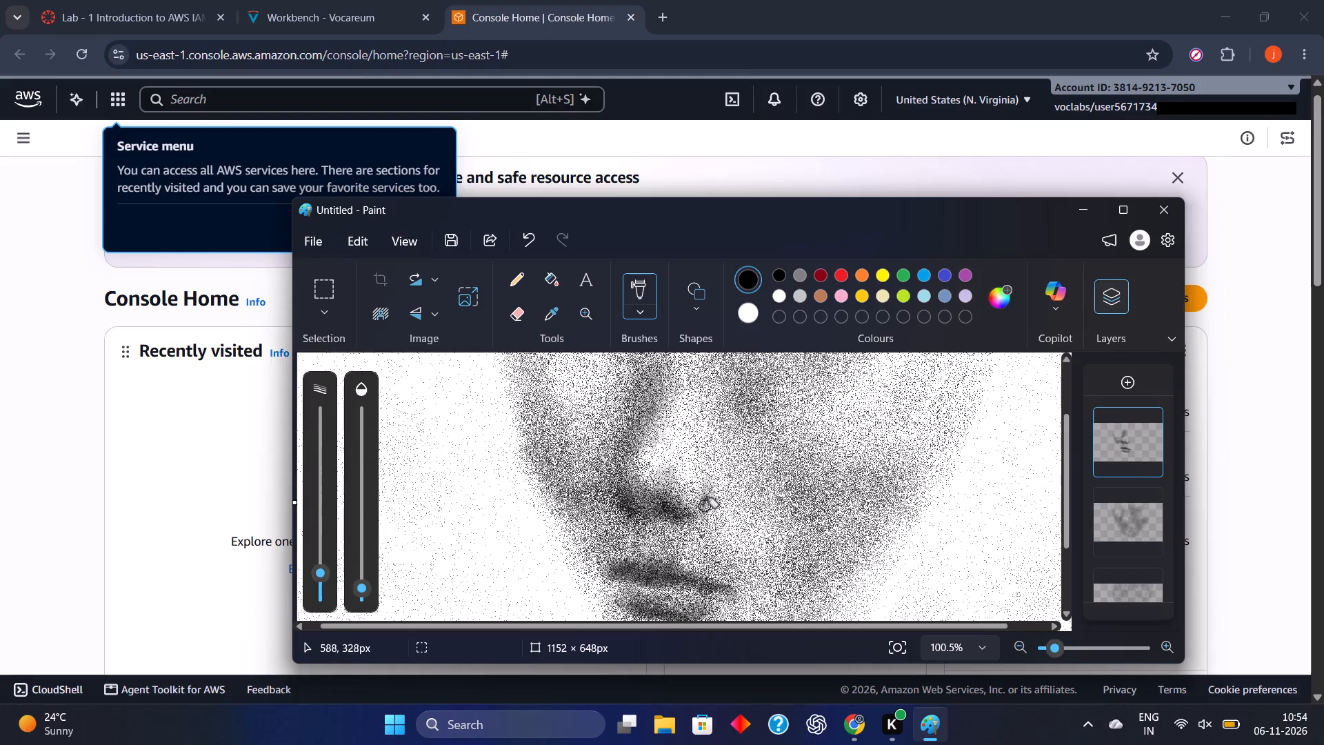
drag(703, 509, 696, 517)
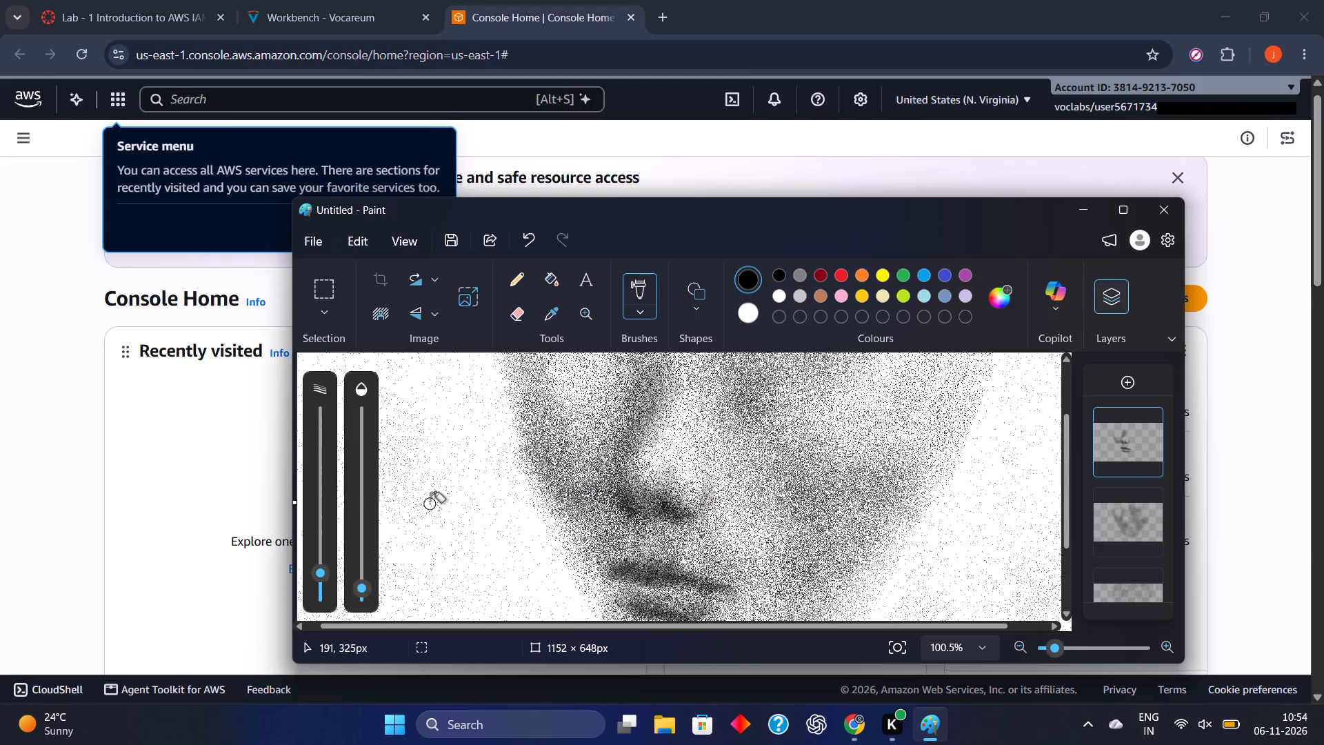
Build up the shading around the narrow-side nostril wing with short strokes at a slightly higher opacity.
click(361, 579)
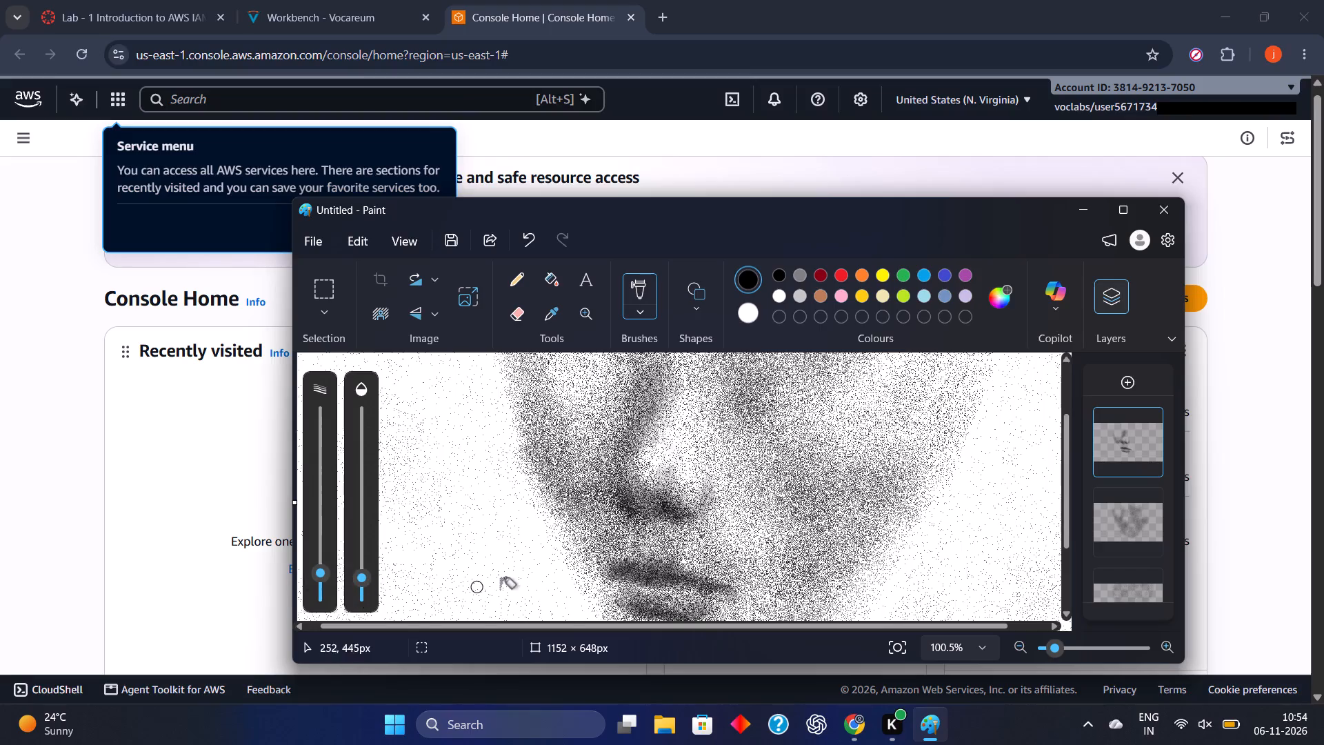
drag(606, 486, 613, 484)
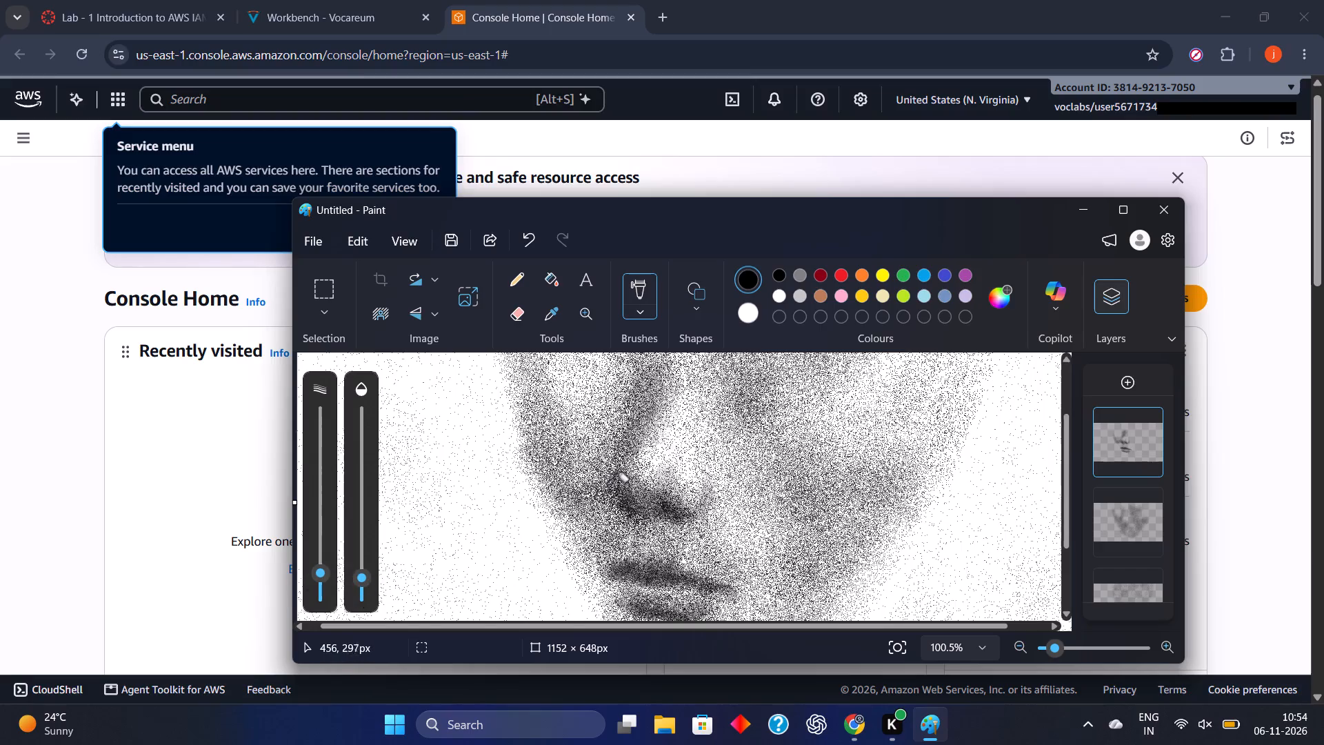
drag(613, 484, 610, 481)
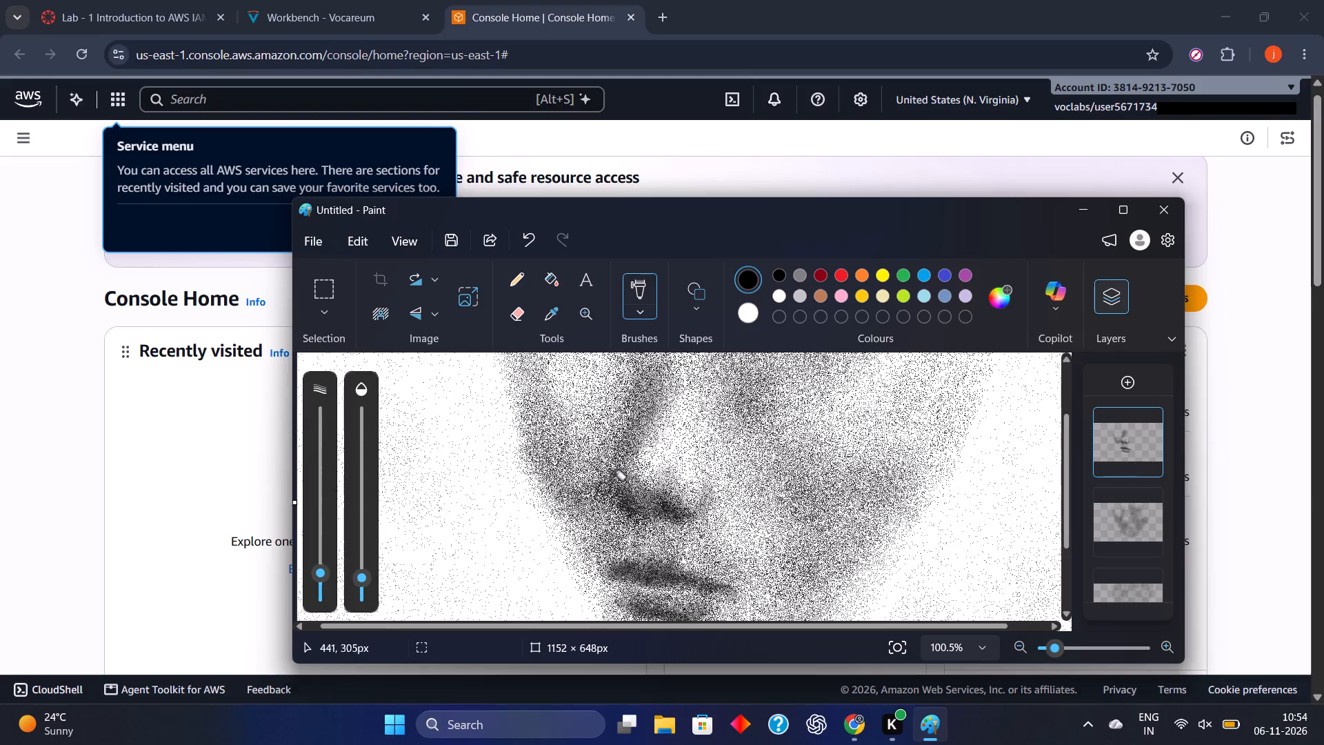
drag(610, 481, 603, 502)
drag(603, 502, 608, 476)
drag(608, 476, 612, 504)
drag(612, 494, 599, 502)
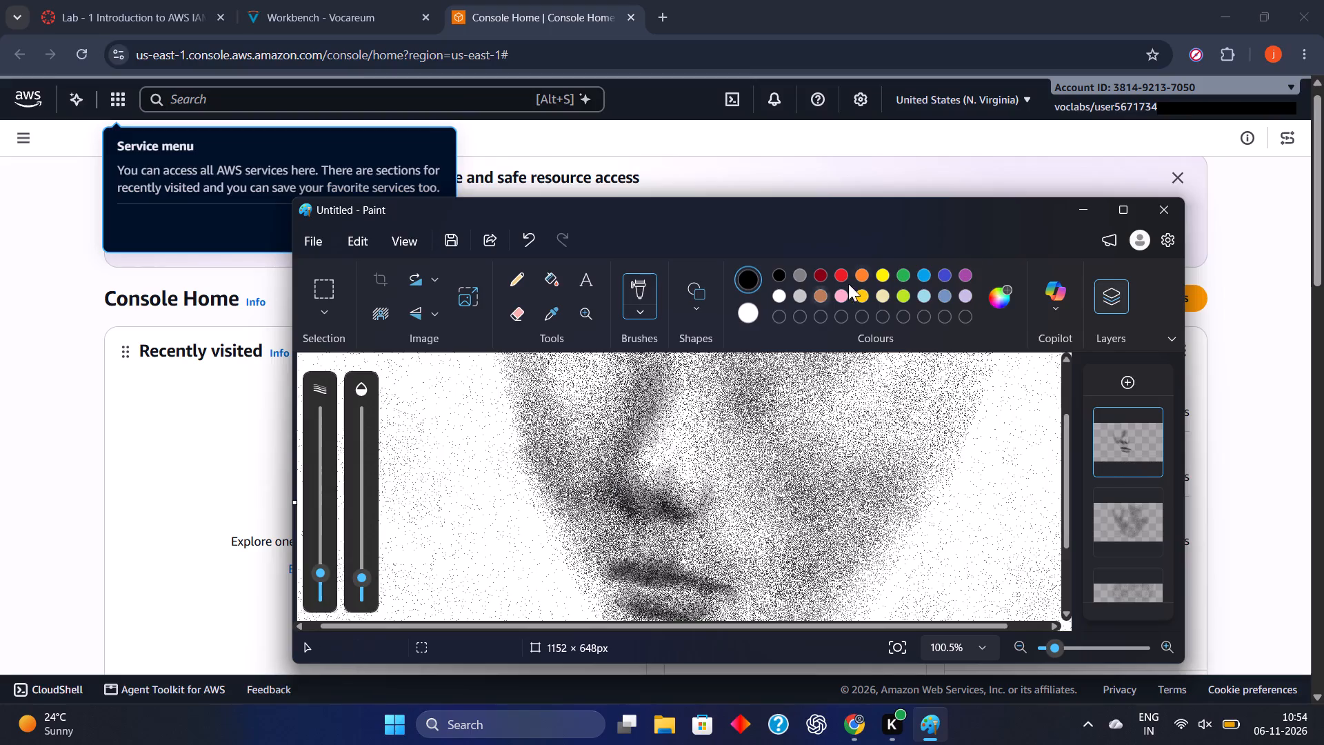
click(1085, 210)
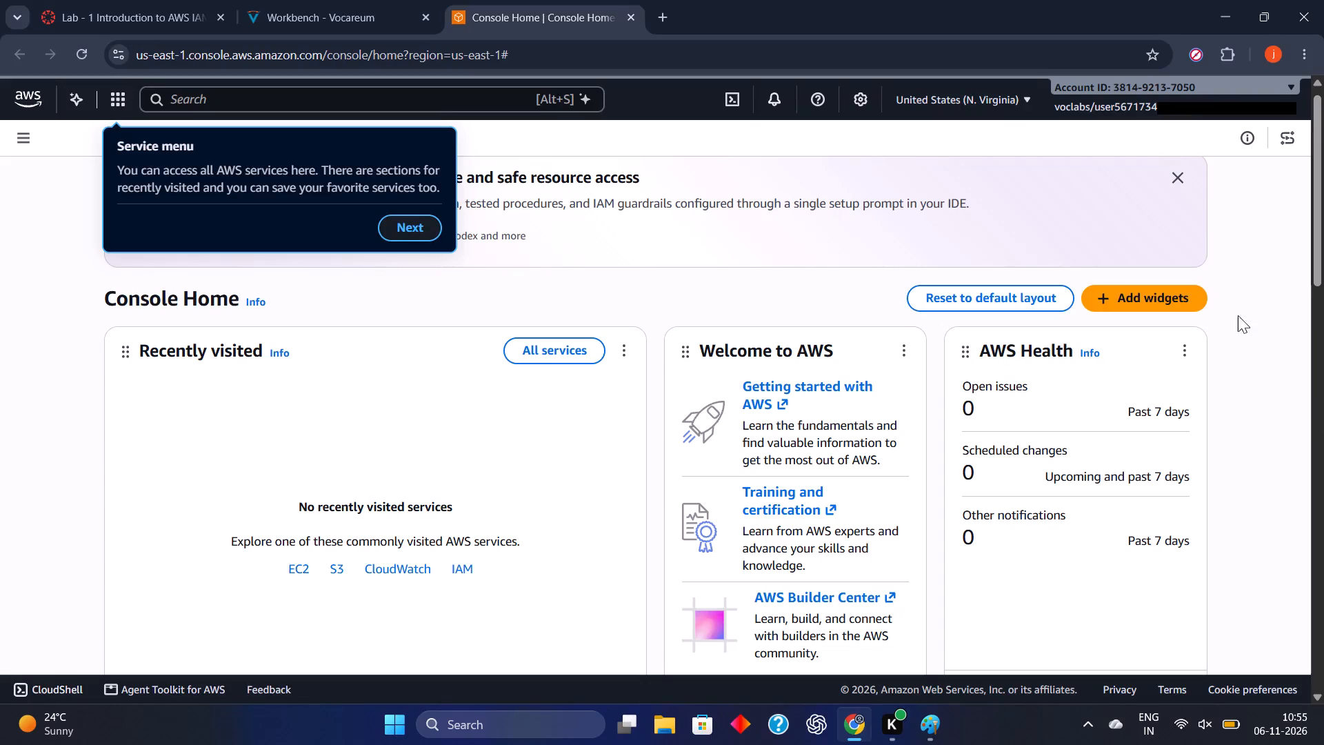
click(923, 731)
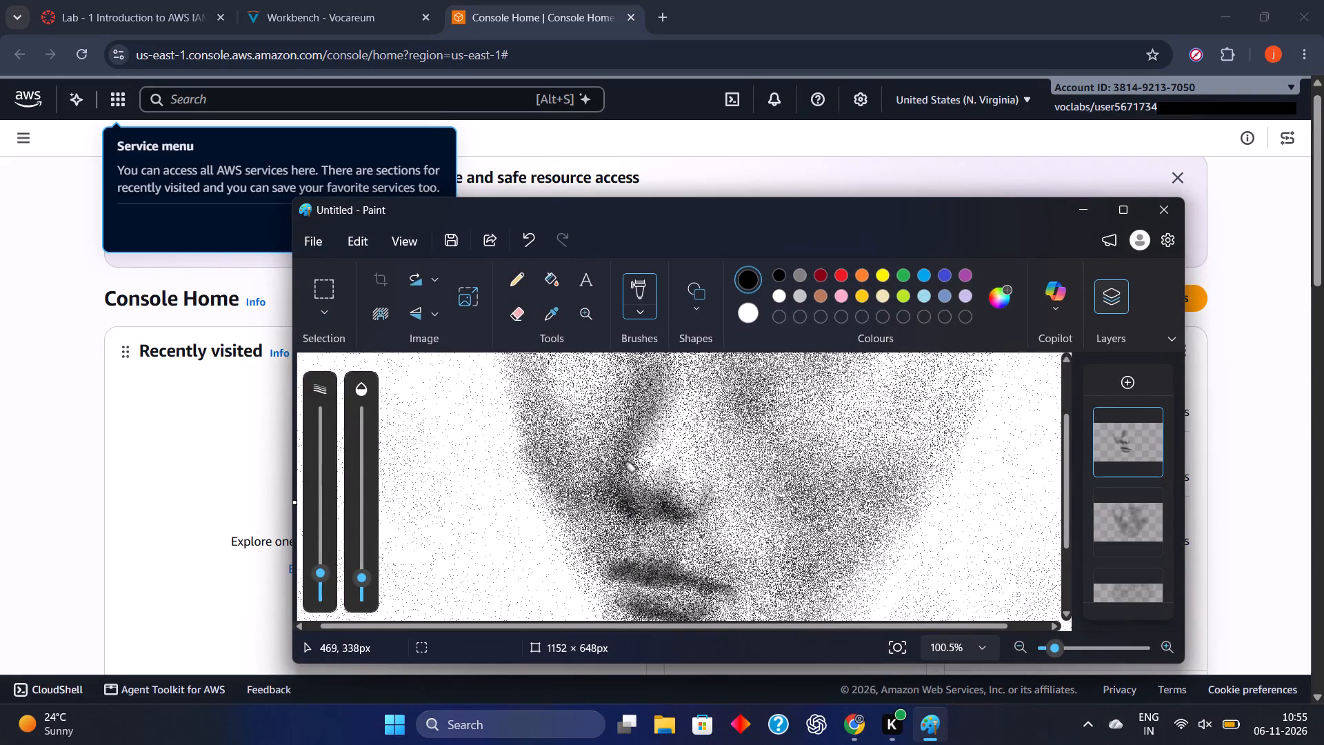
Add a few short faint strokes along the outer edge of the narrow-side nostril wing.
drag(618, 470, 606, 473)
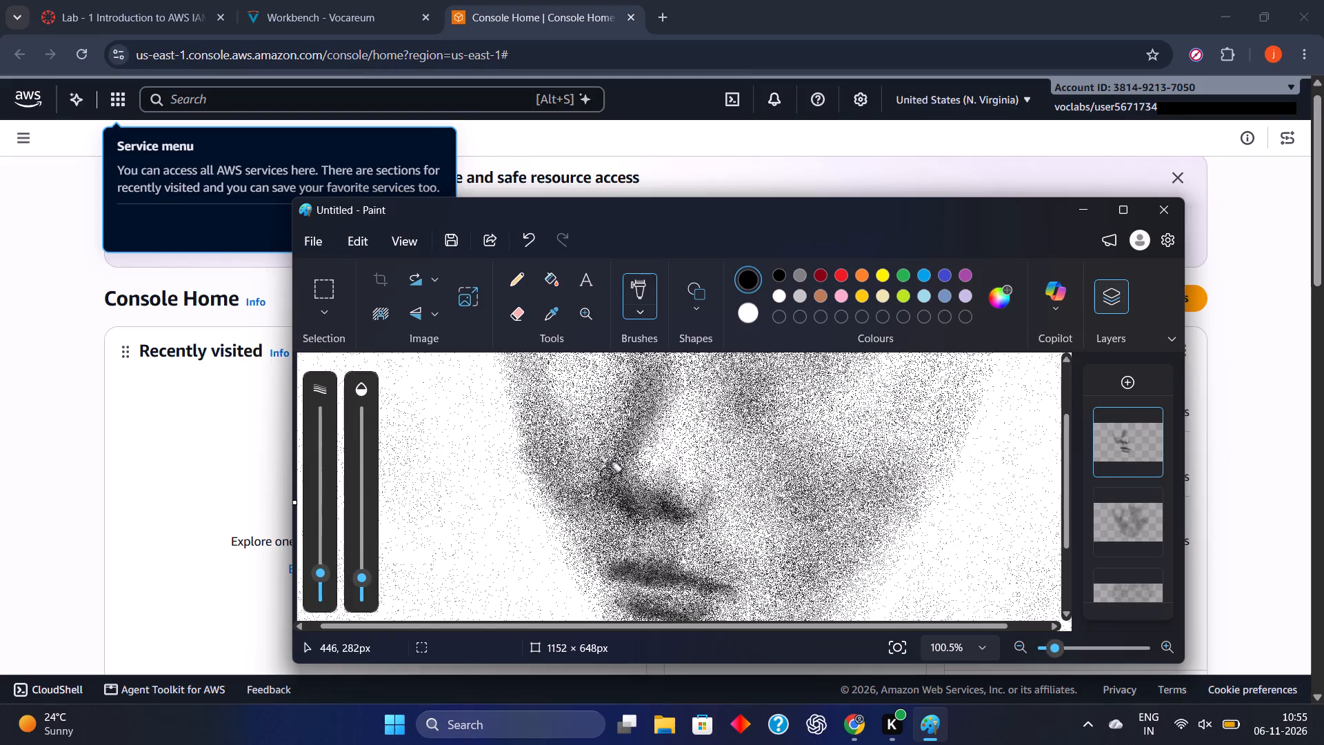
drag(606, 473, 607, 472)
click(612, 462)
Darken the narrow-side nostril and the crease around its wing with short strokes, raising the small brush's opacity slightly.
click(363, 566)
drag(628, 488, 636, 504)
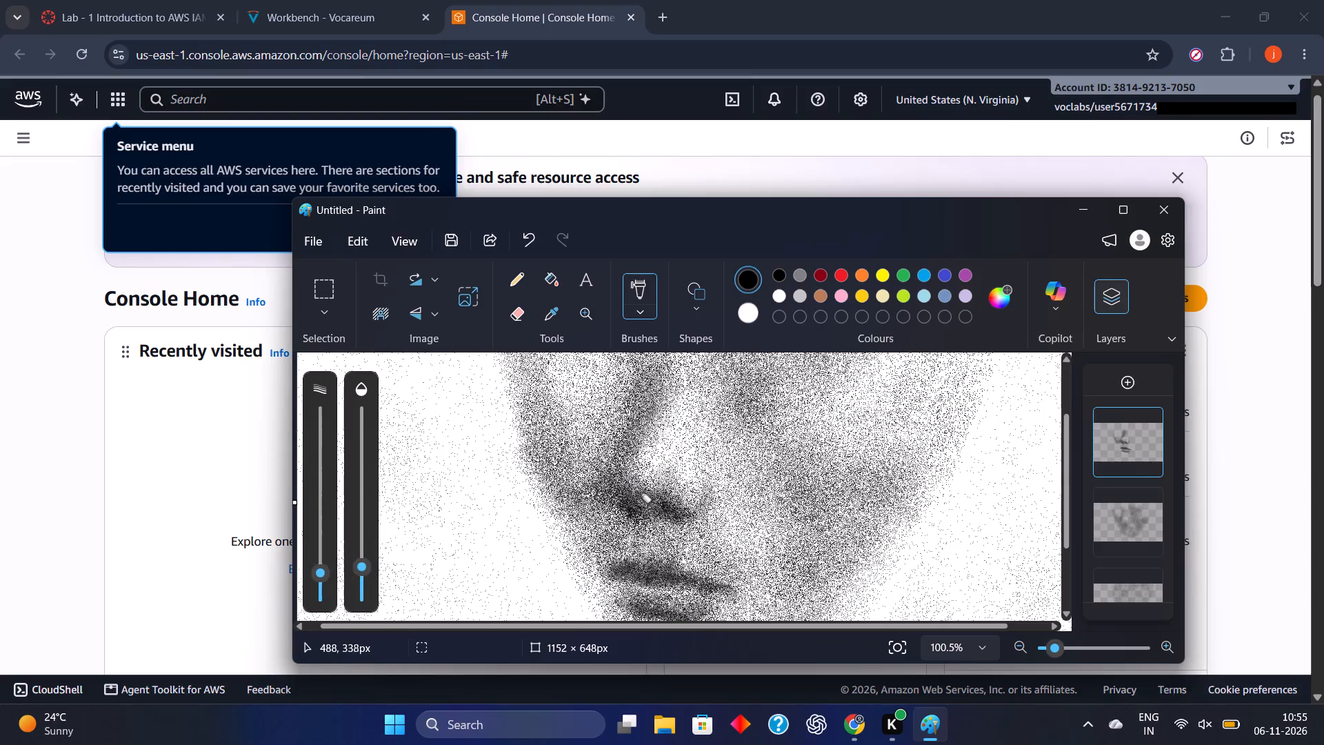
drag(636, 504, 619, 486)
click(610, 497)
drag(628, 475, 635, 504)
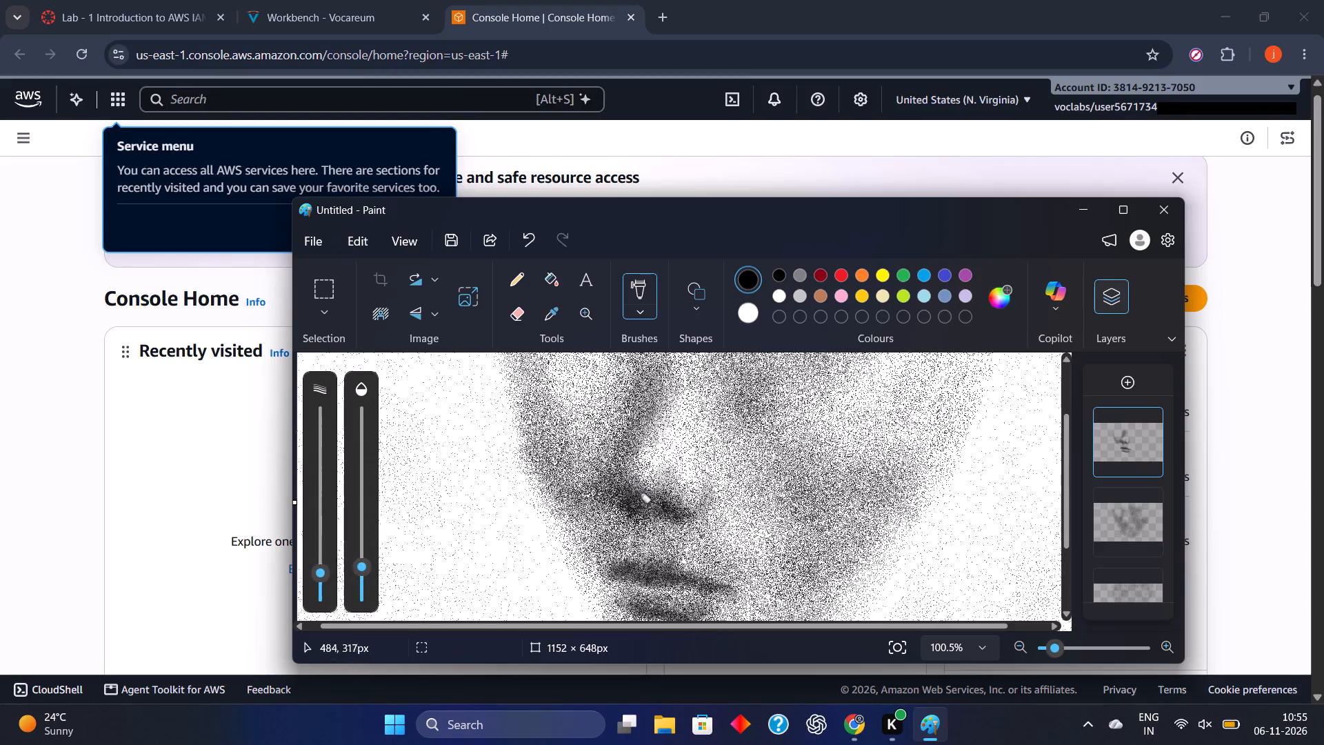
drag(635, 504, 636, 504)
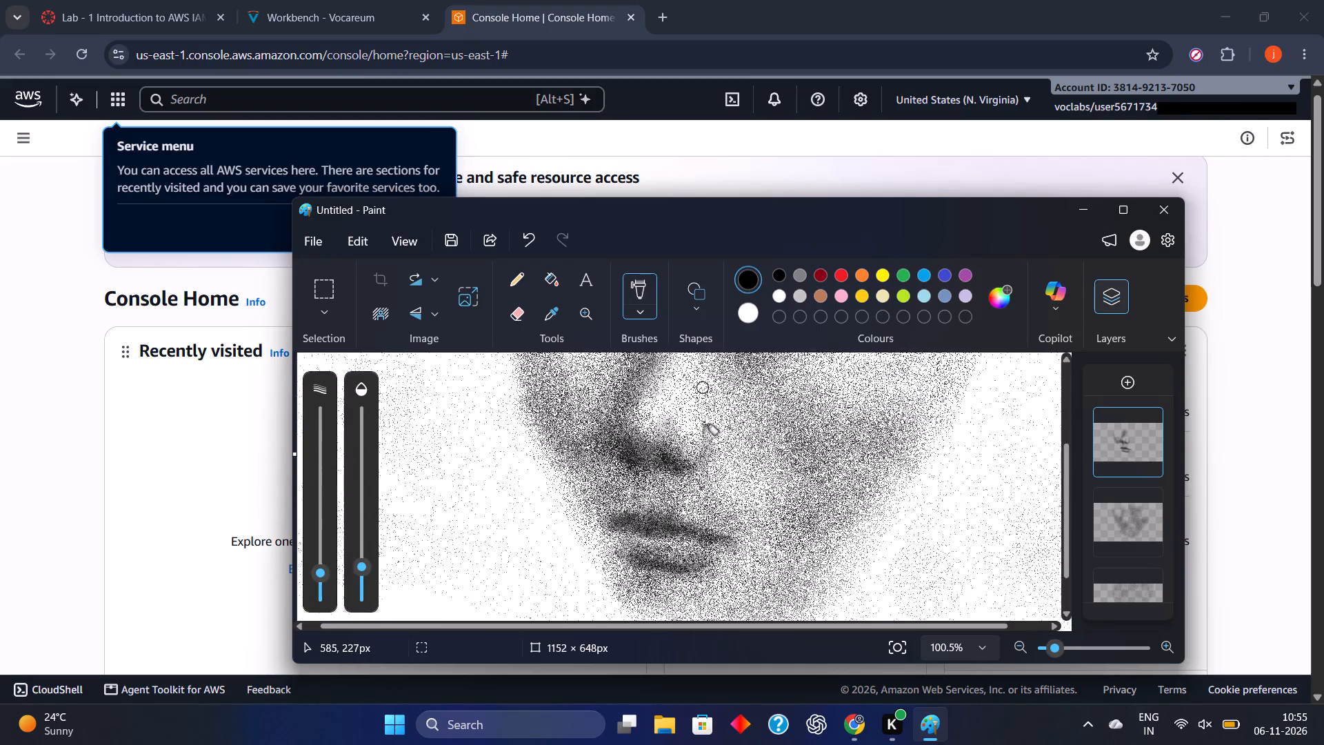
Enlarge the brush, raise its opacity, and make the third layer from the top, with the faint face shading, active.
drag(325, 550, 323, 532)
click(363, 550)
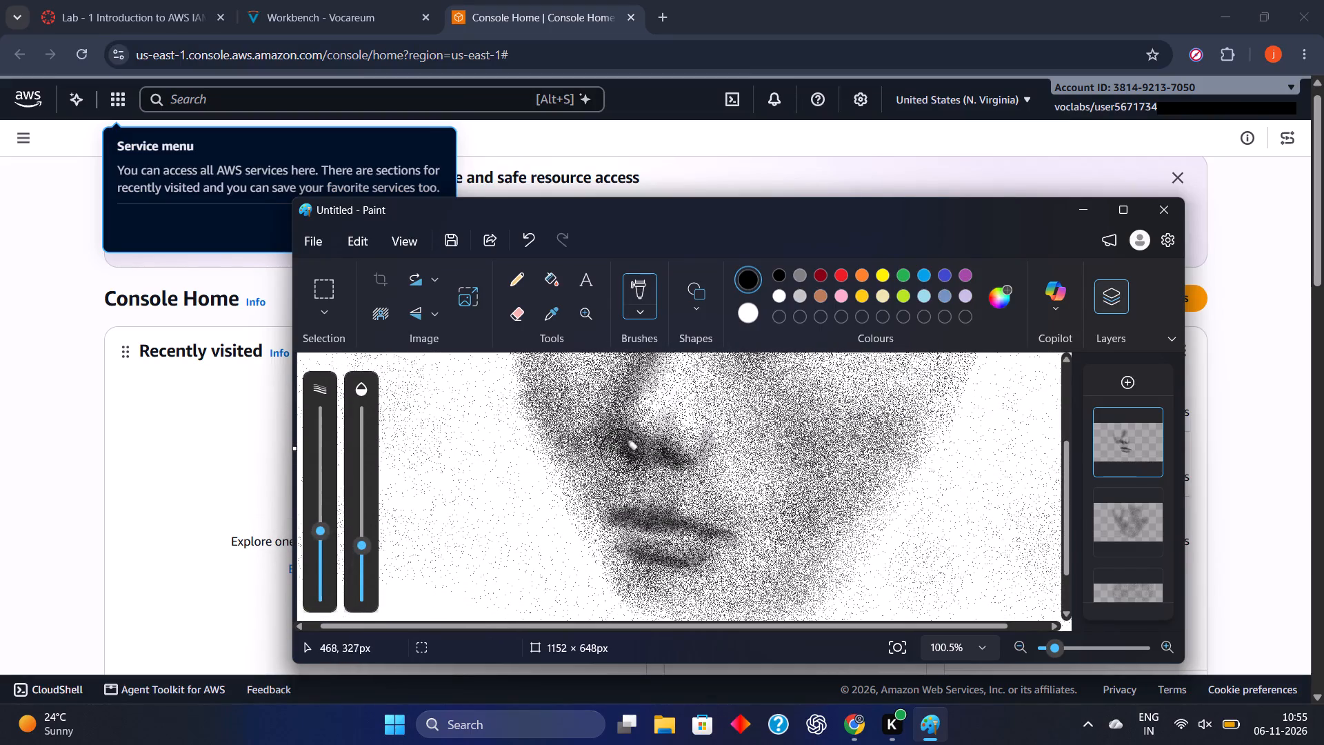
scroll(1148, 499, down, 1)
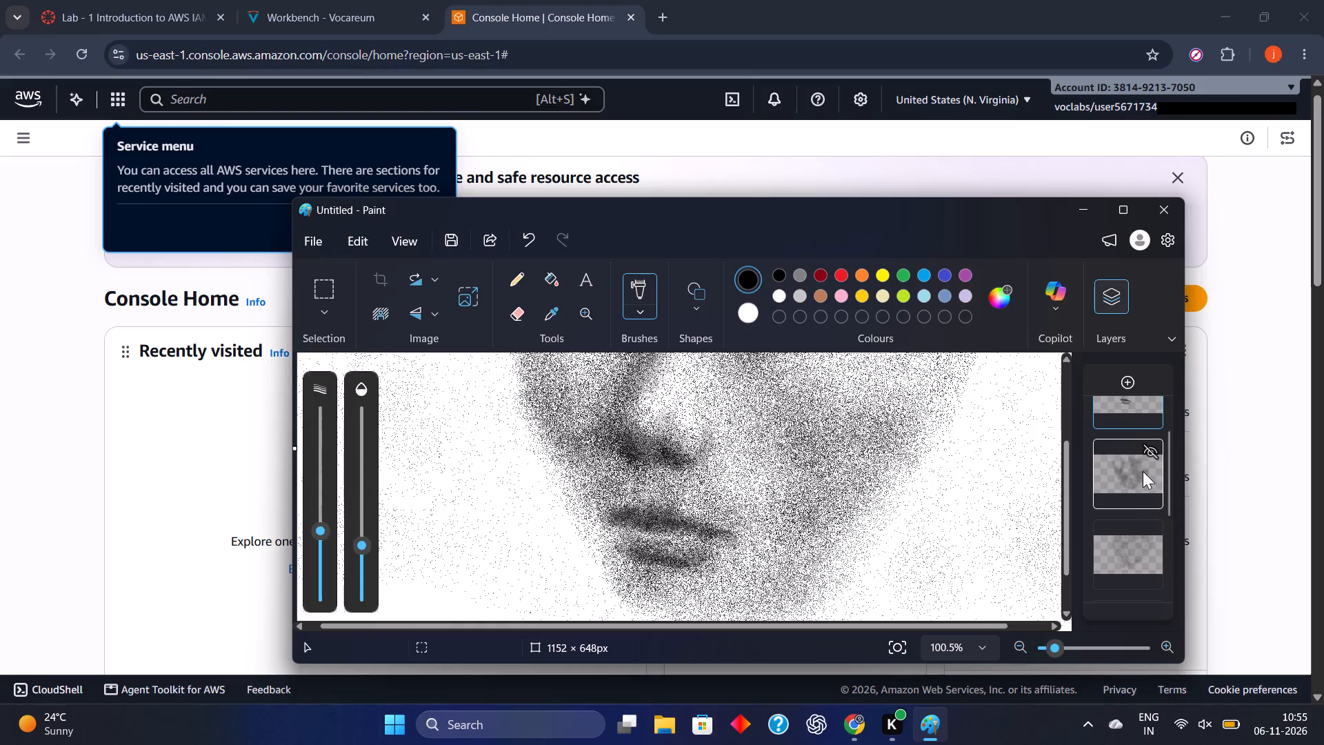
click(1141, 467)
click(1130, 531)
scroll(1130, 531, down, 1)
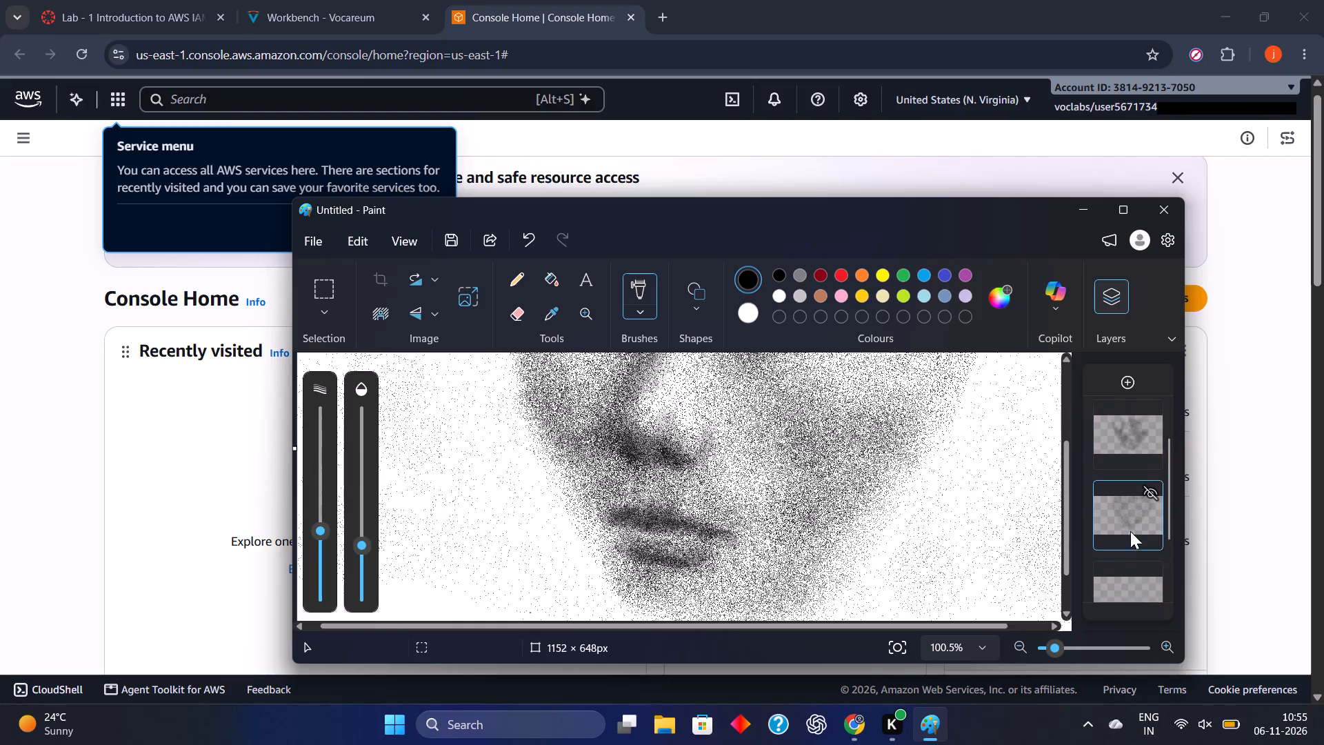
scroll(1130, 531, down, 1)
scroll(1130, 531, up, 1)
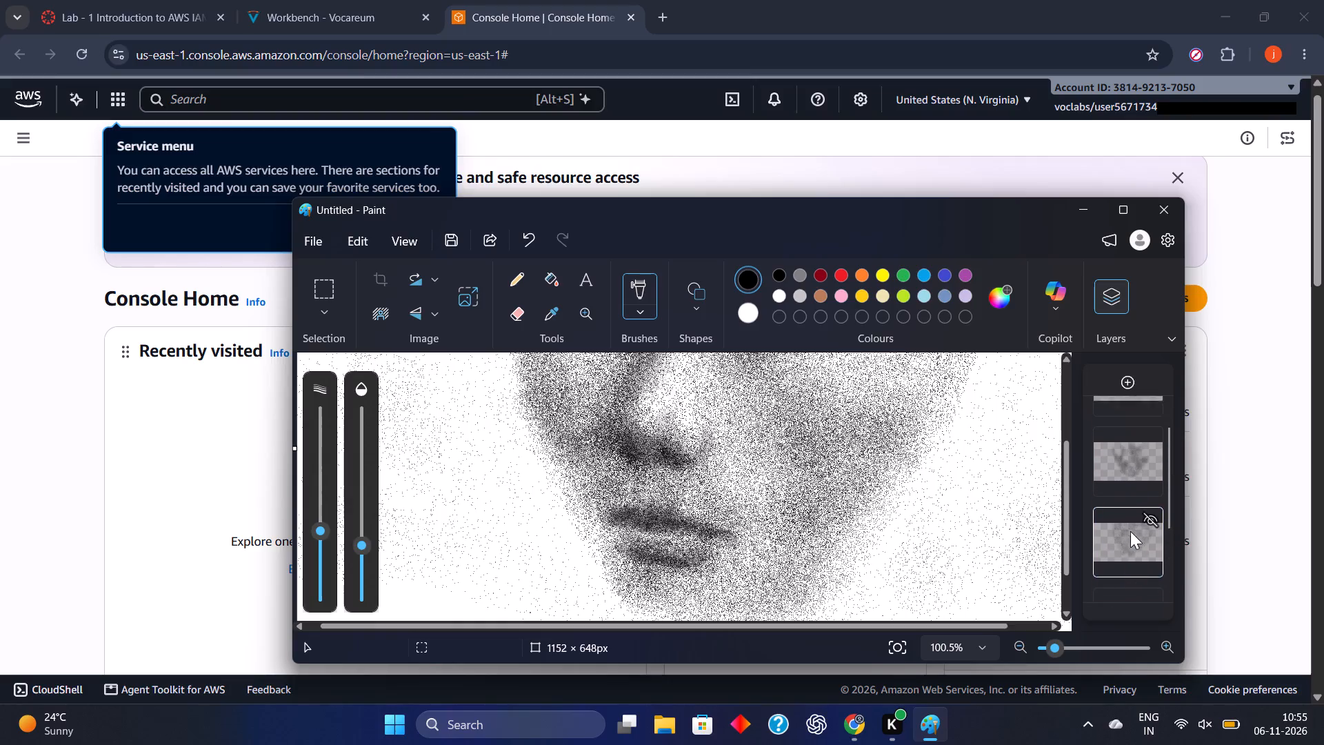
scroll(1130, 531, up, 1)
click(1130, 587)
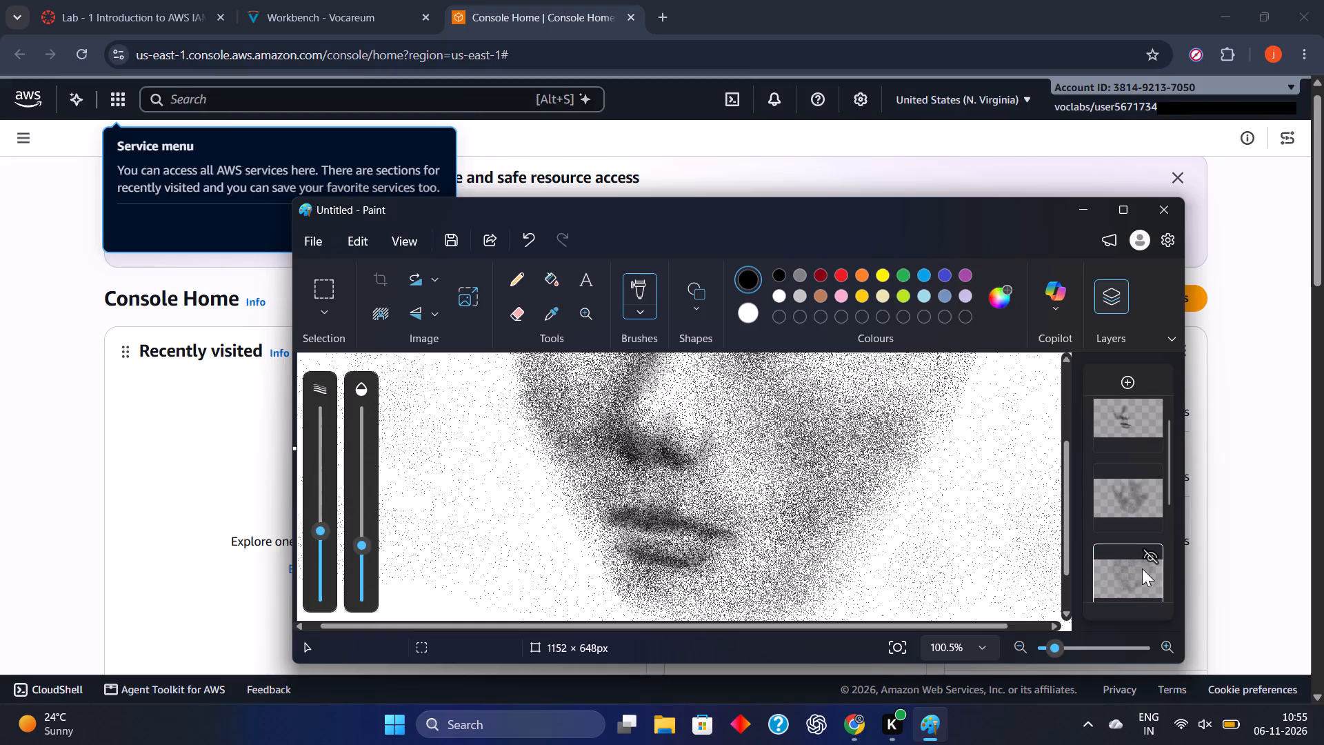
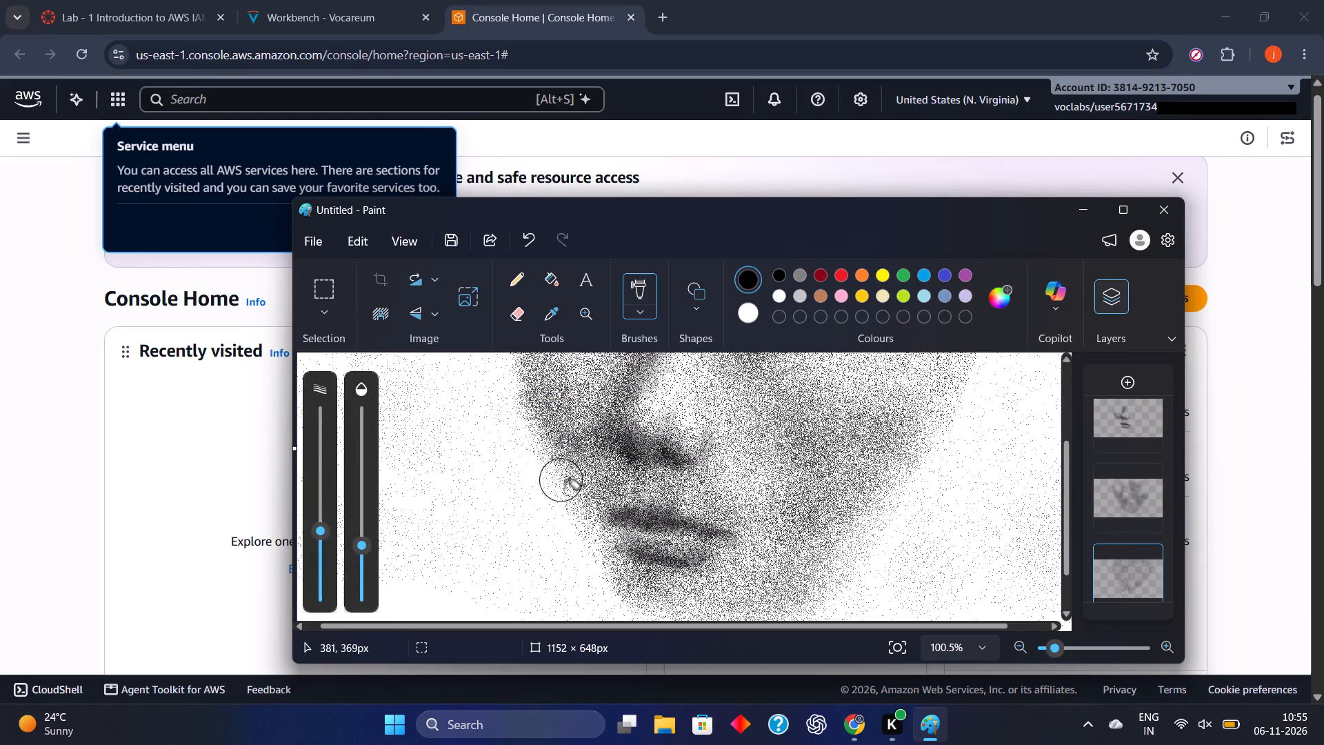
Shade the narrow-side edge of the face from the lower cheek past the mouth corner to the chin with long strokes.
drag(564, 490, 572, 466)
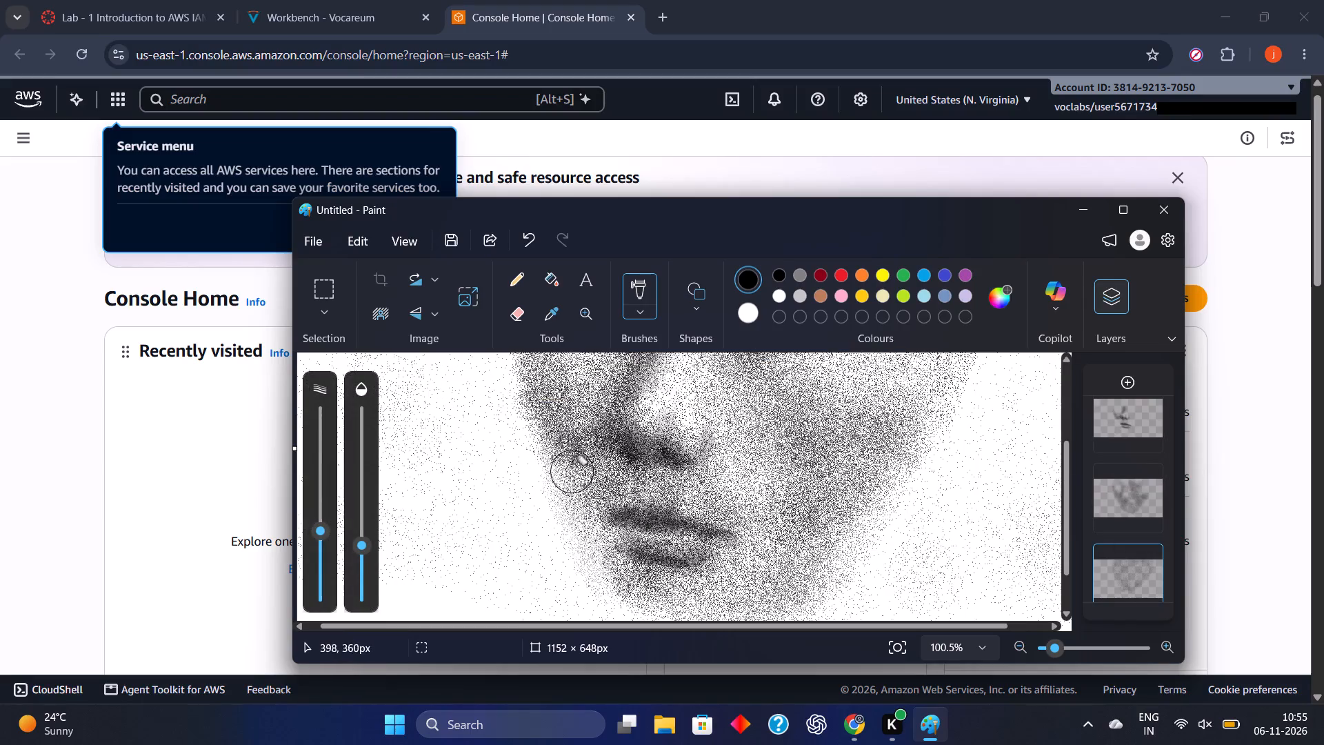
drag(572, 466, 618, 591)
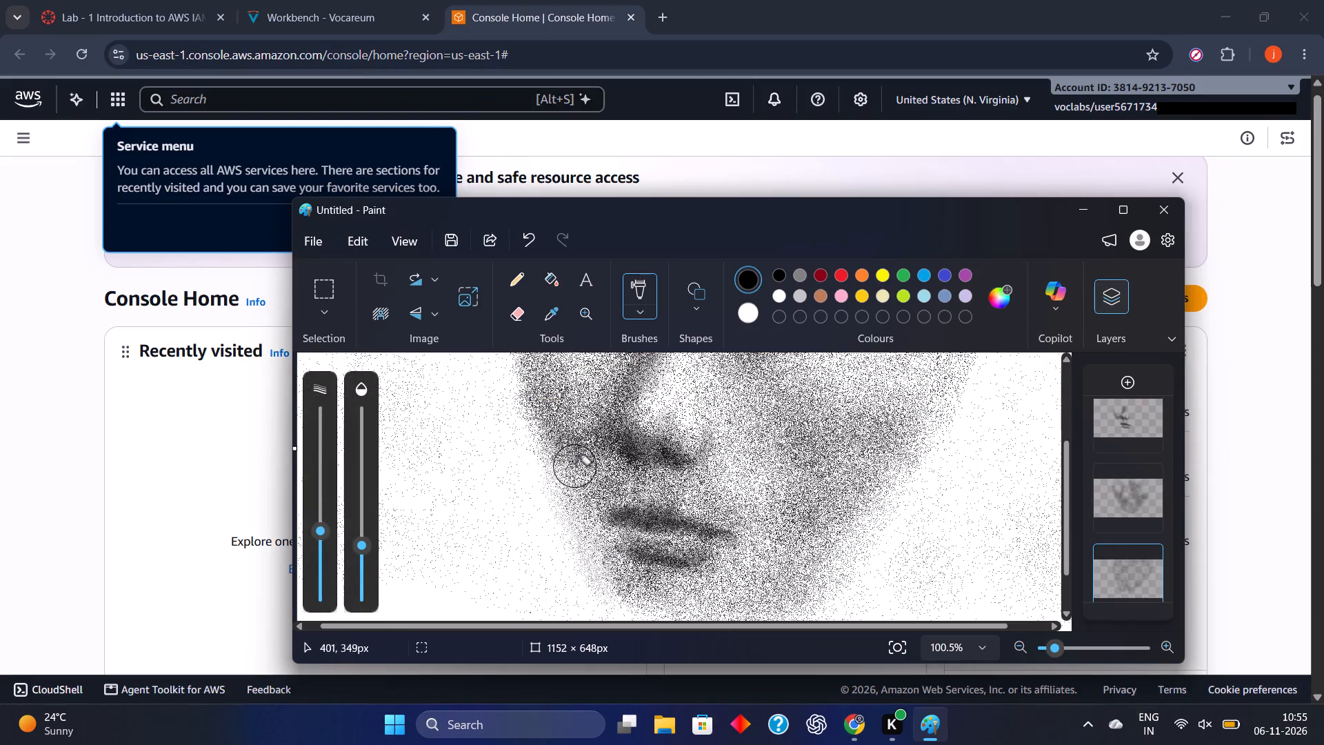
drag(575, 466, 648, 610)
drag(632, 586, 598, 530)
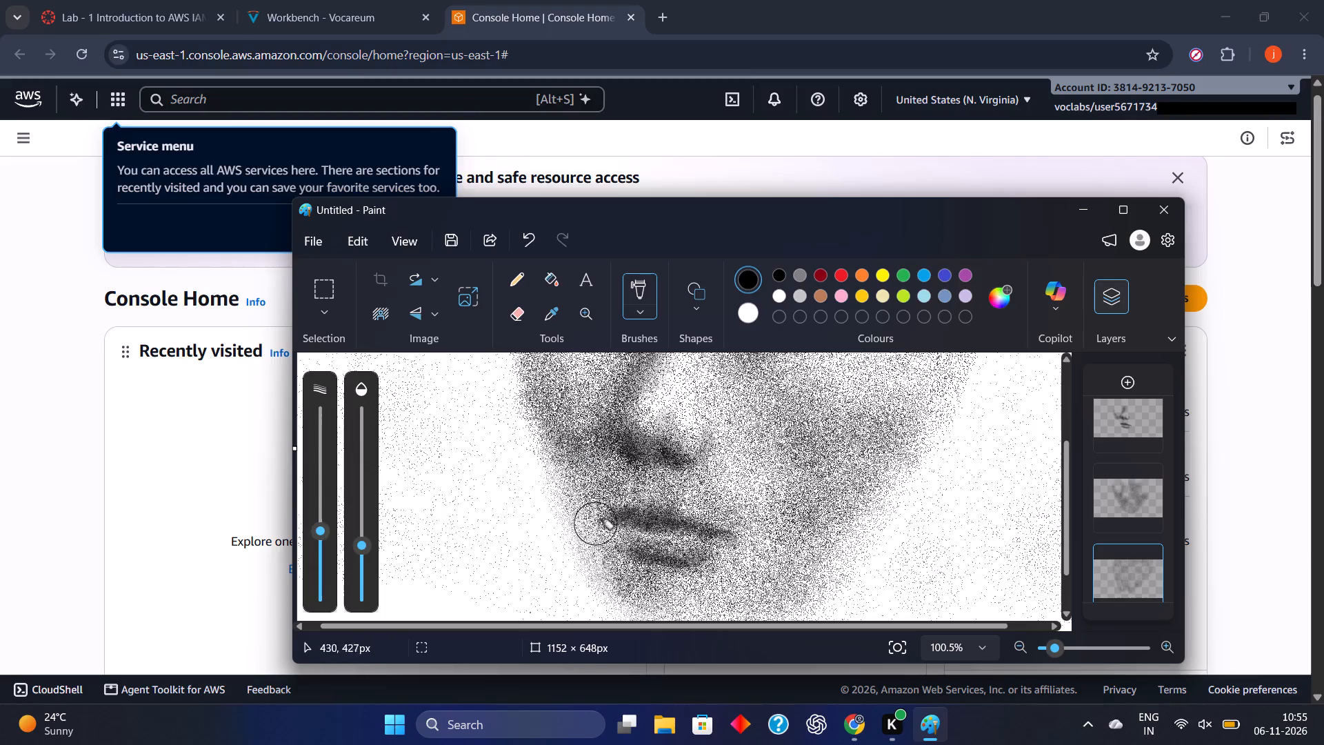
drag(598, 530, 694, 684)
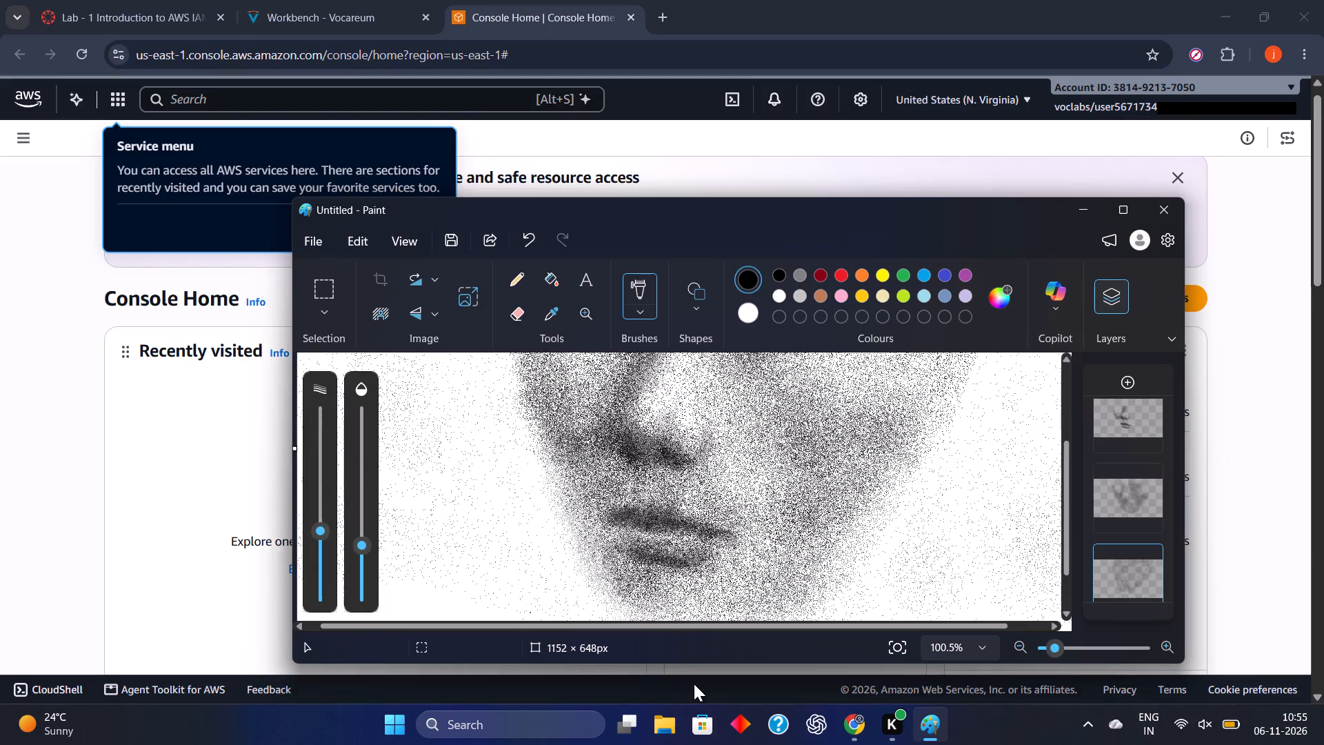
Make the top layer with the nose and lips active and hide it.
click(1145, 416)
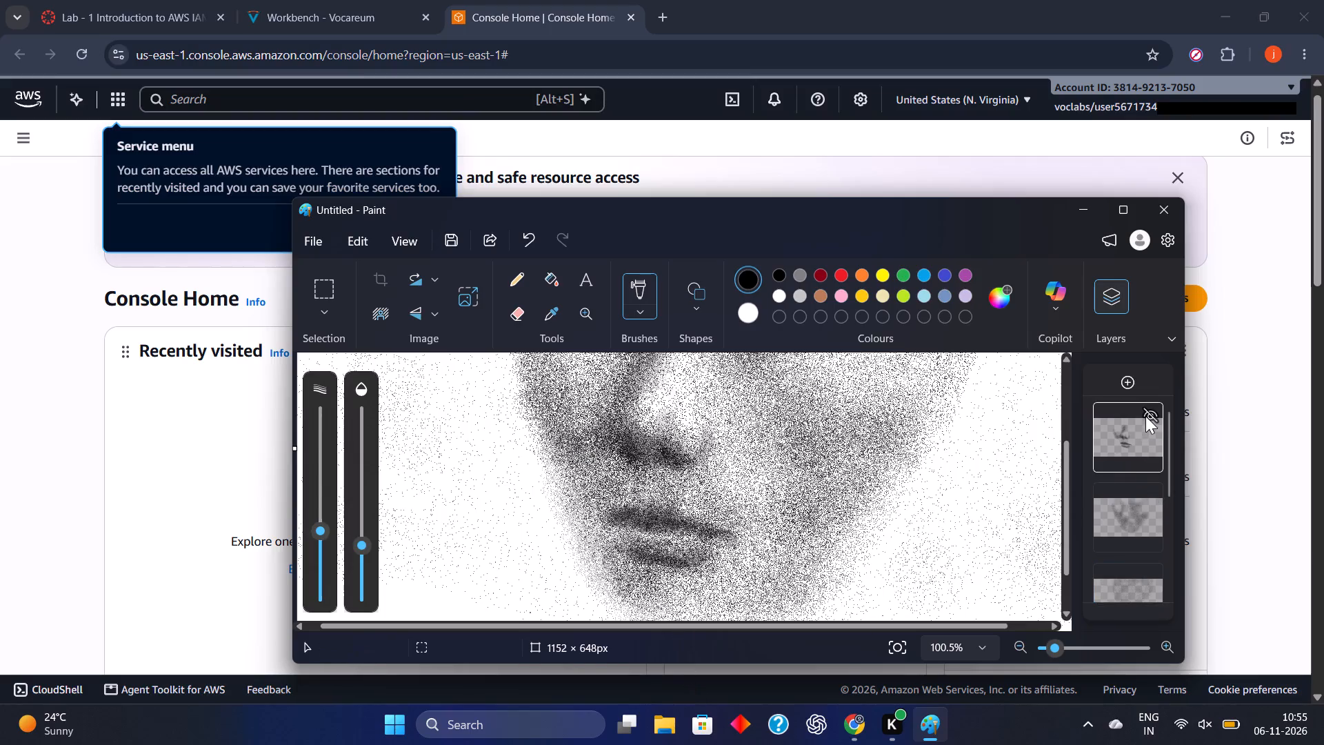
click(1145, 416)
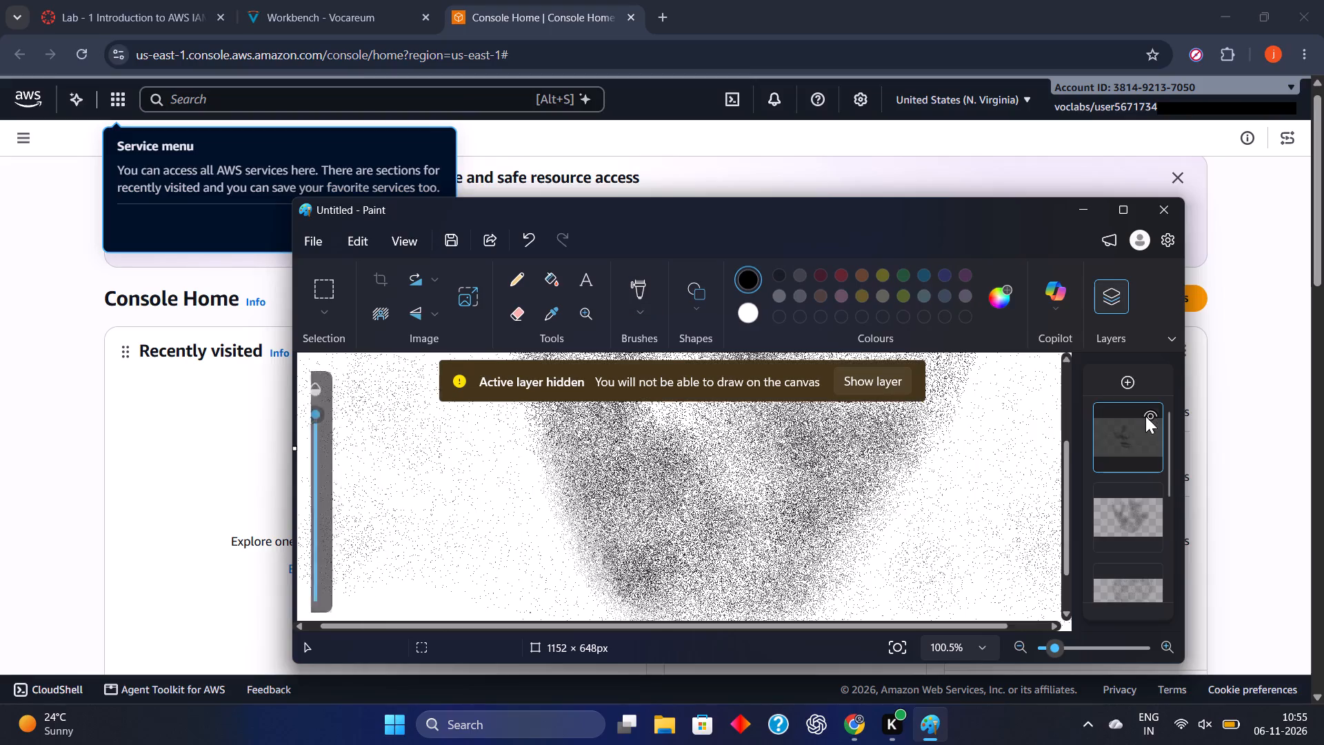
Switch to the AWS console and go through the Service menu, Unified Search and Unified Settings tips to finish the tour.
click(1086, 214)
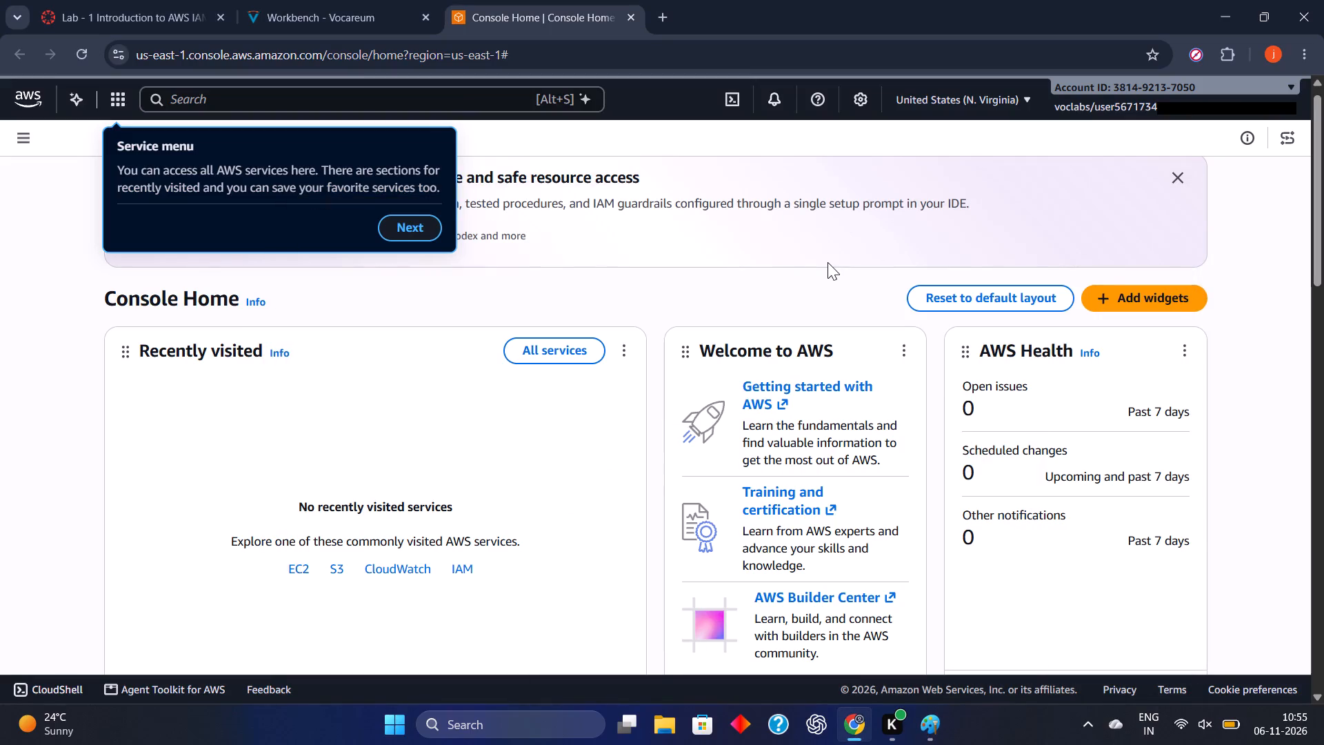
click(411, 228)
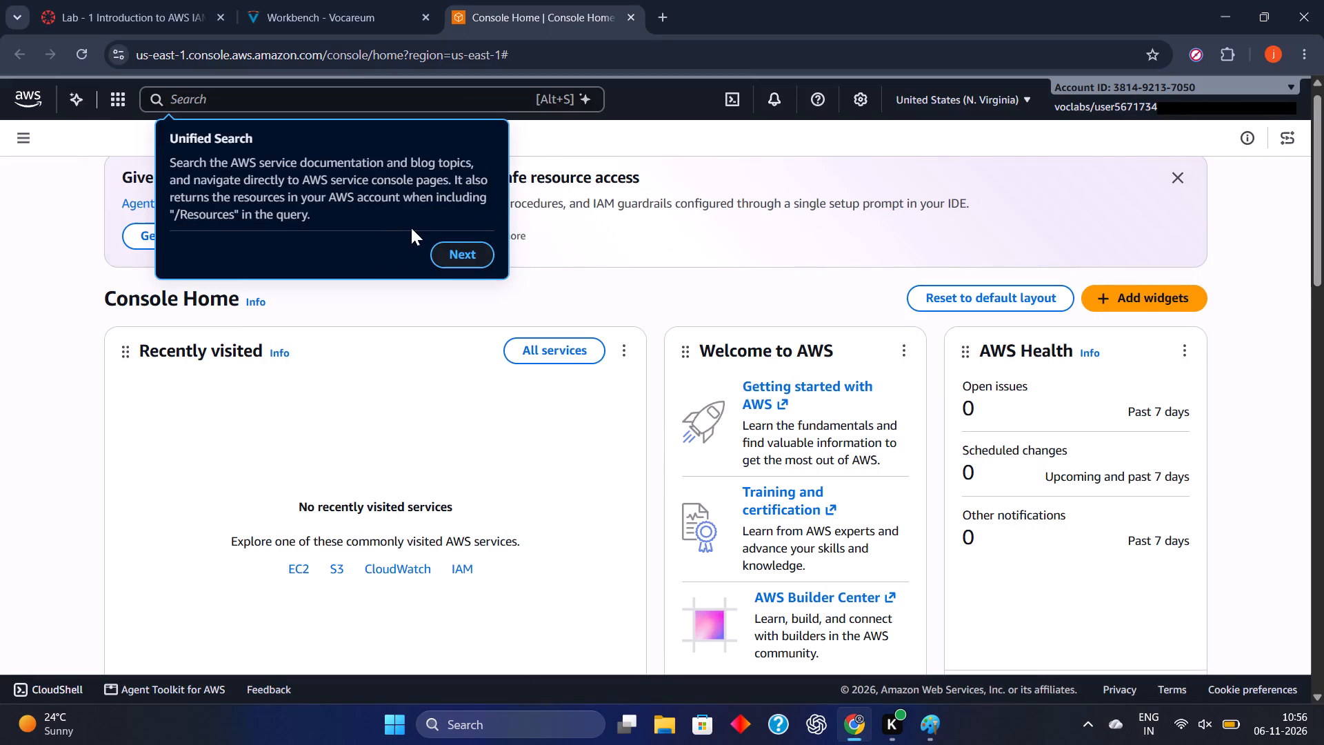
click(470, 250)
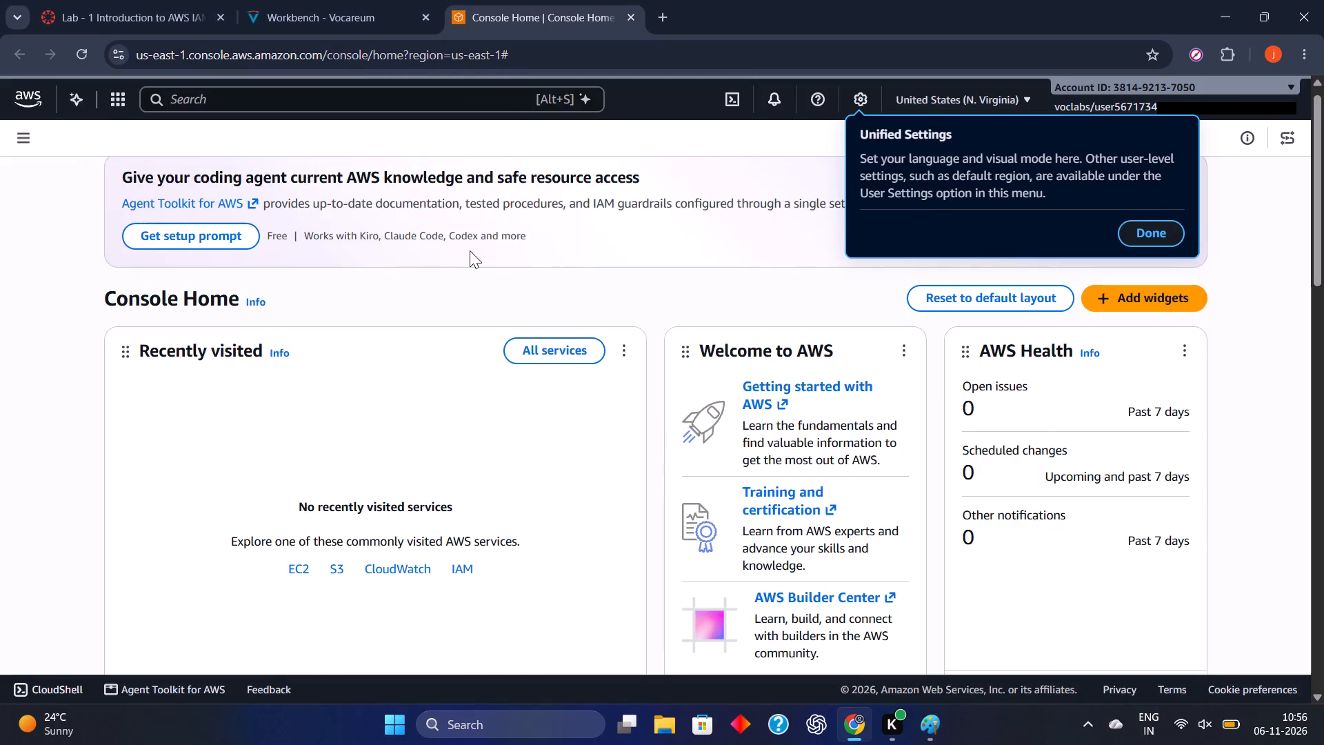
click(1150, 235)
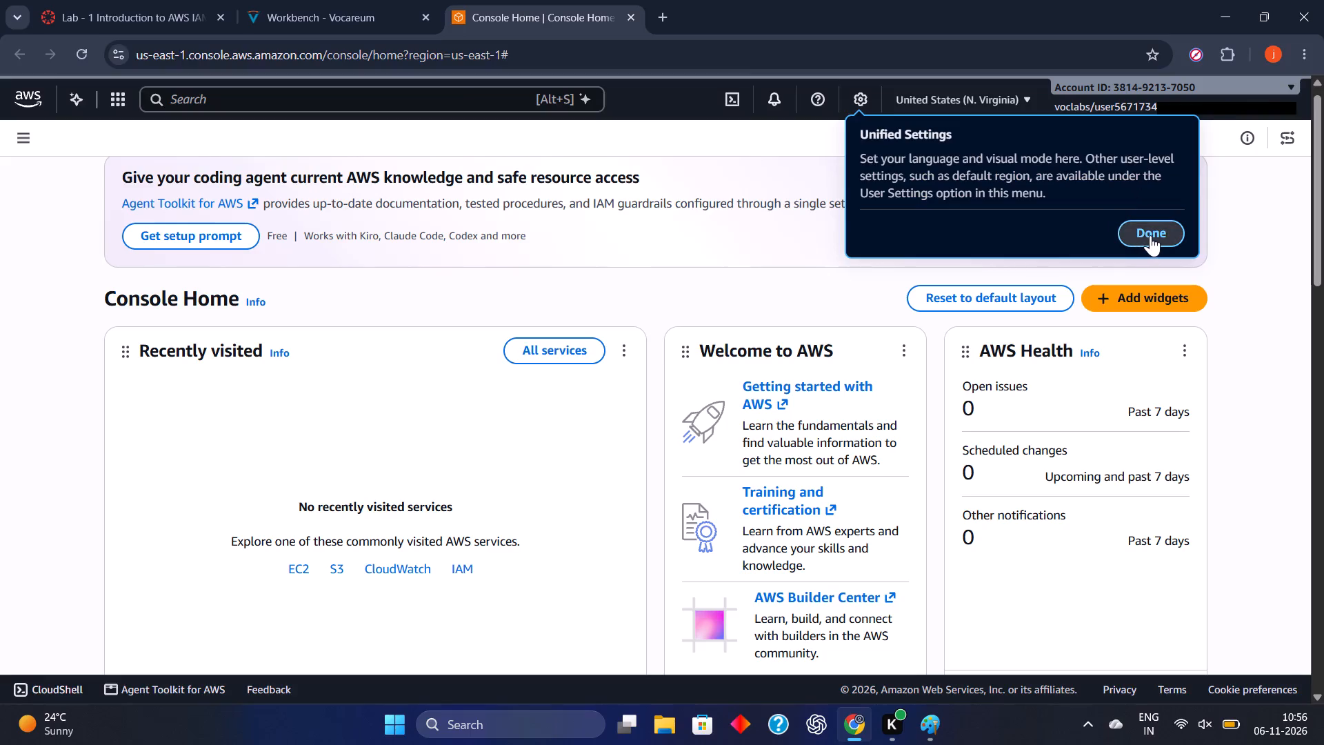
scroll(853, 271, down, 1)
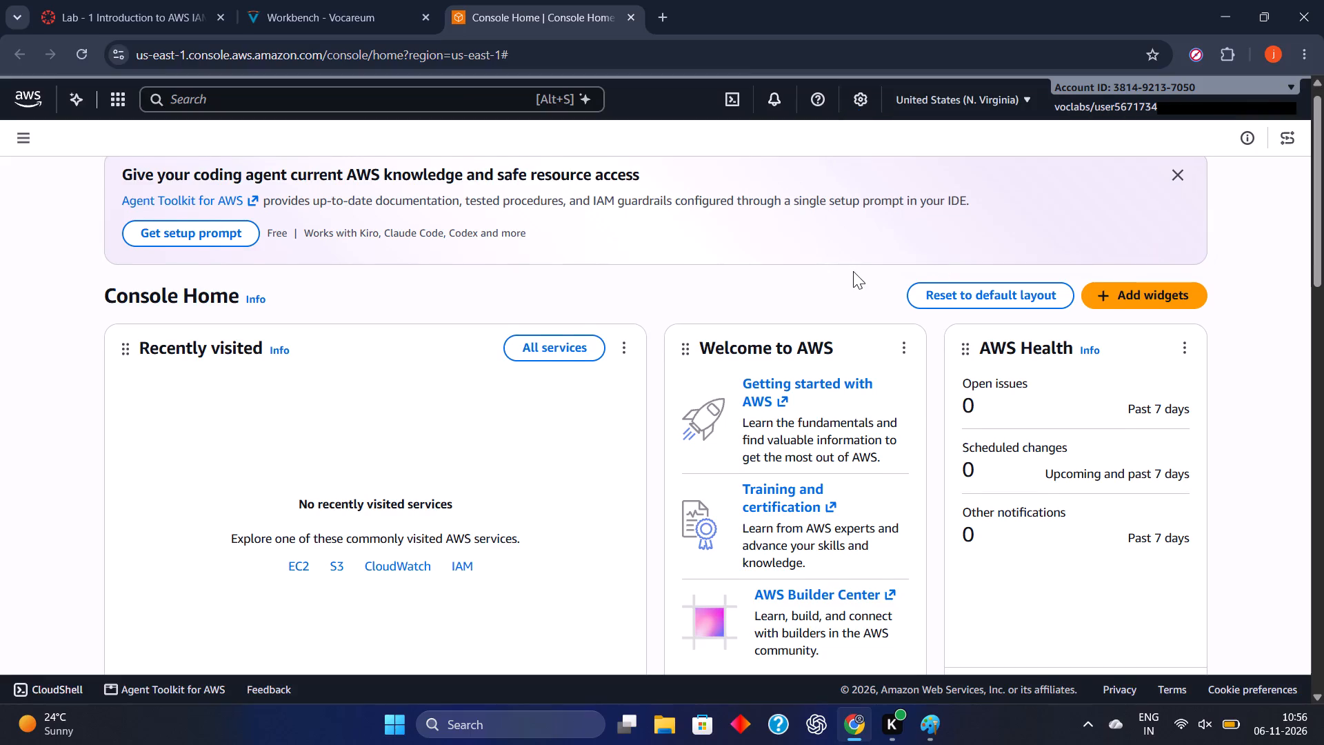
scroll(853, 271, down, 1)
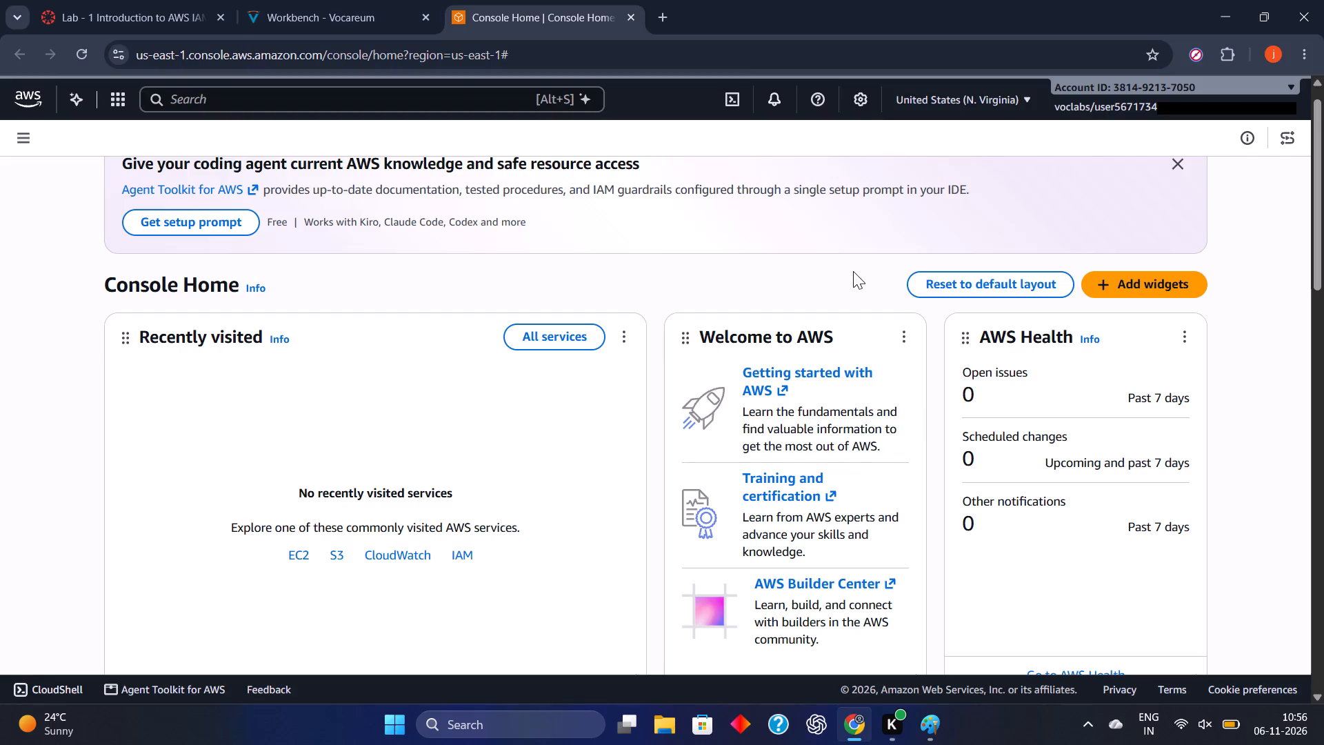
Switch back to Paint and show the hidden top layer.
click(933, 730)
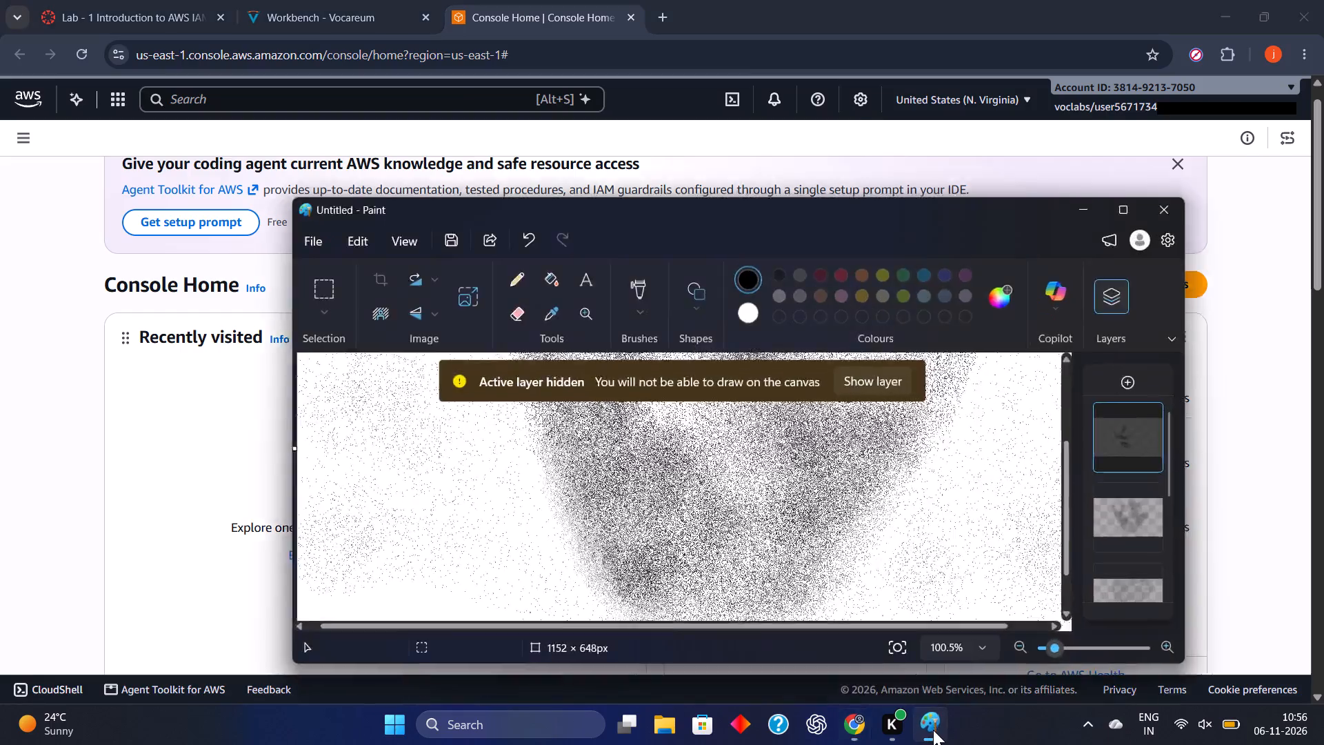
click(874, 380)
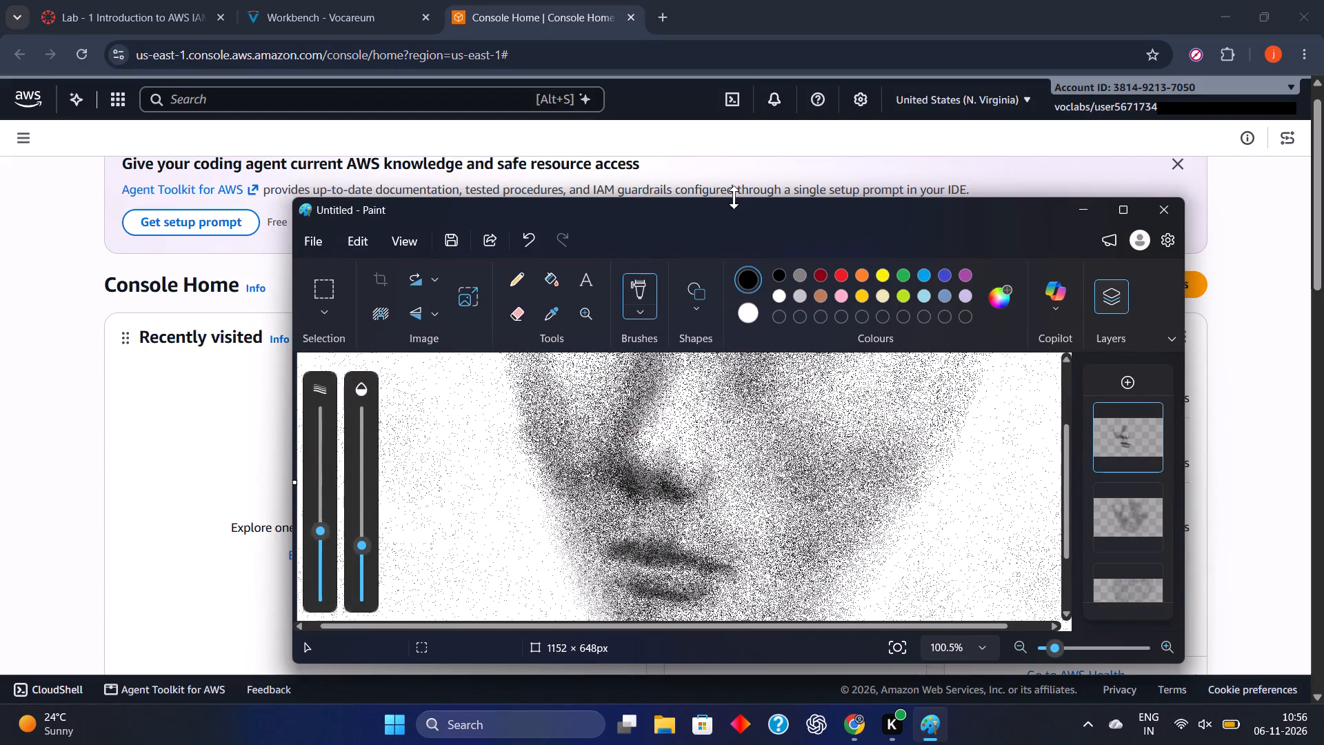
Enlarge the Paint window in height and width to give the canvas more room.
drag(725, 202, 723, 72)
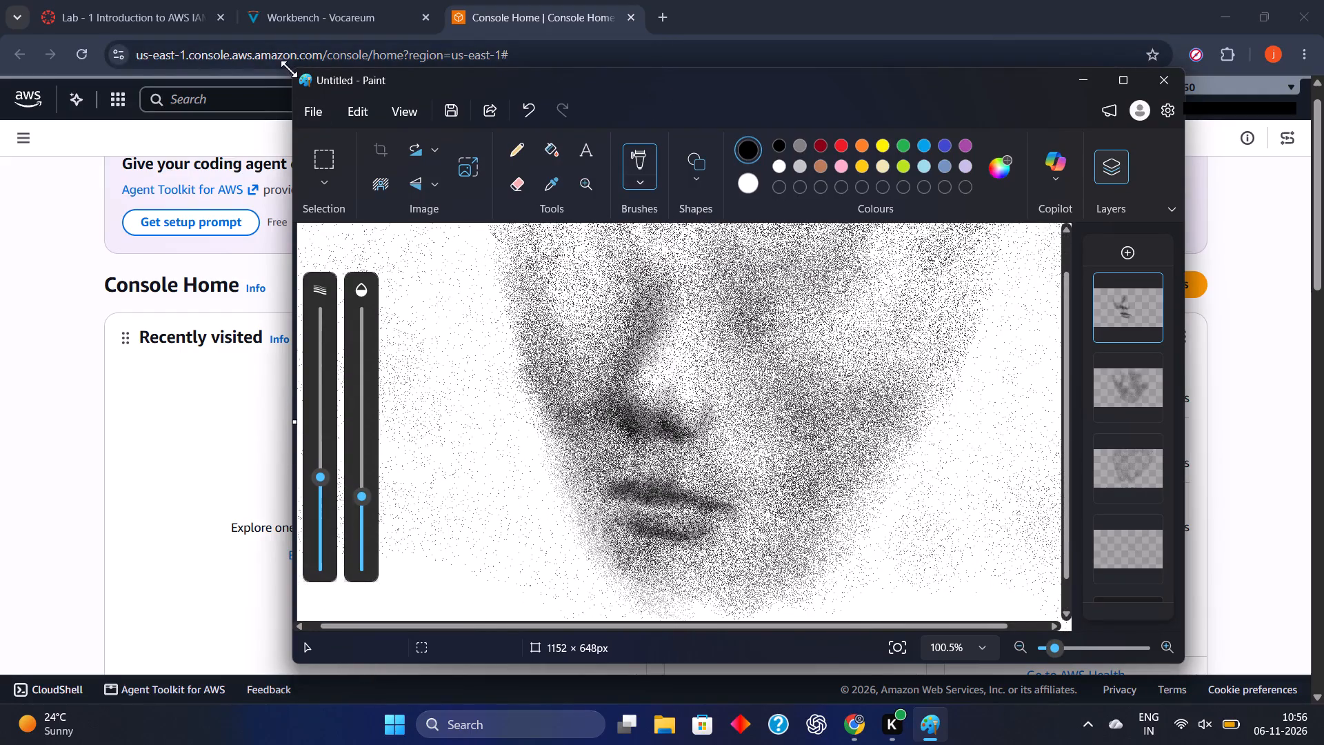
drag(289, 69, 237, 10)
Shade the narrow-side cheek beside the nose and down to the mouth corner with short strokes on the top layer.
scroll(624, 270, up, 1)
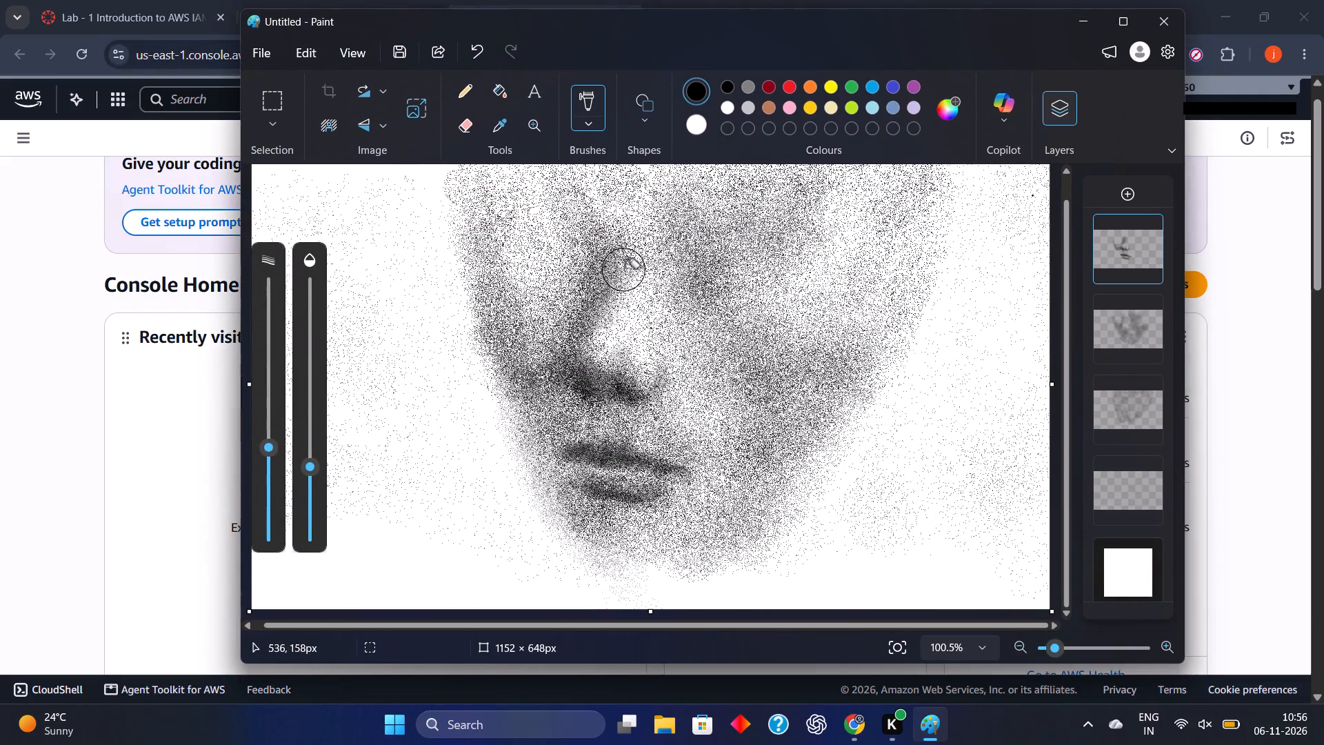
scroll(624, 270, up, 1)
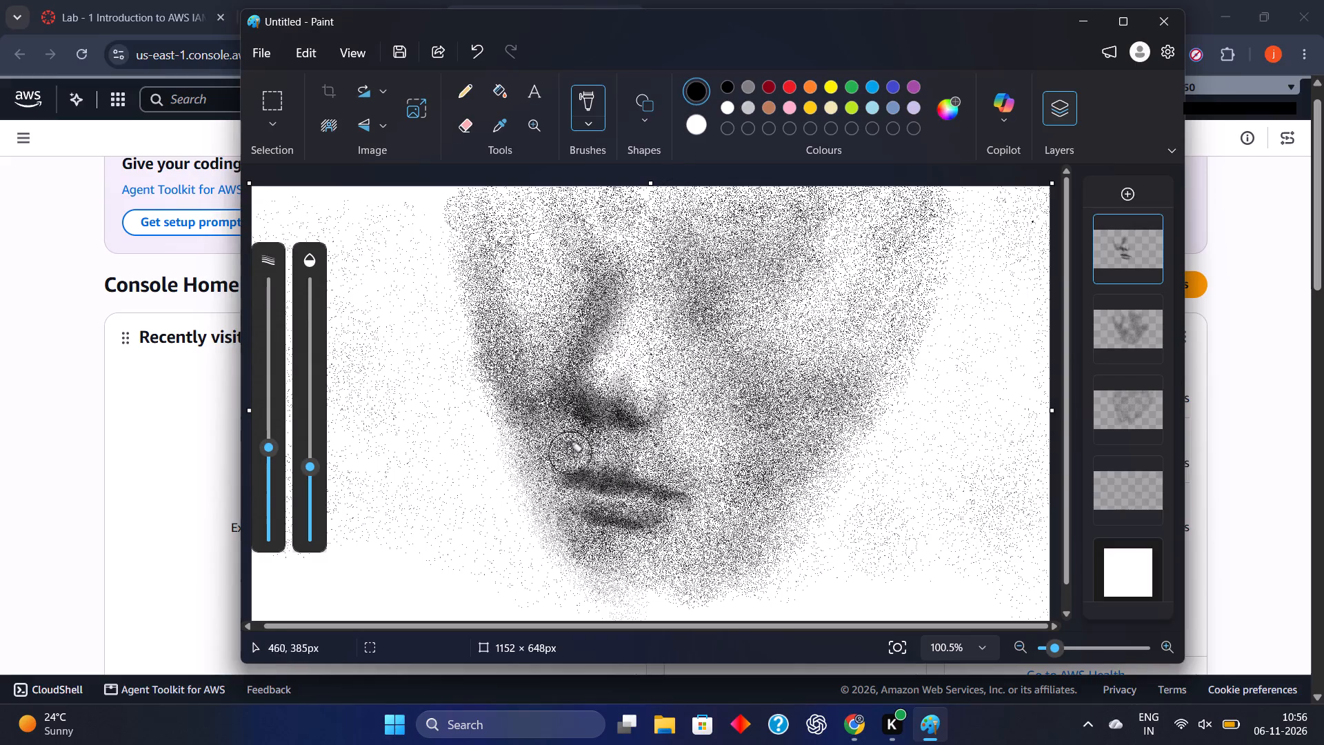
drag(524, 357, 529, 339)
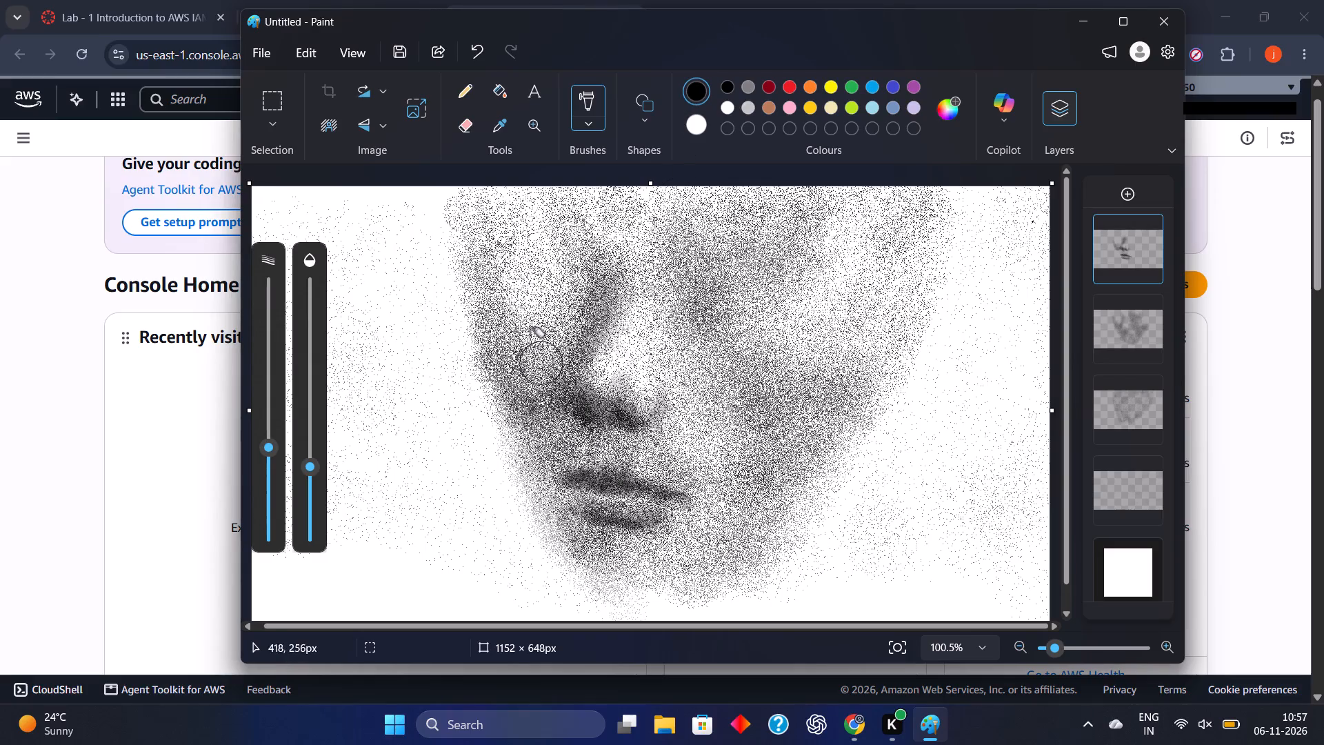
drag(529, 339, 534, 380)
drag(558, 427, 561, 450)
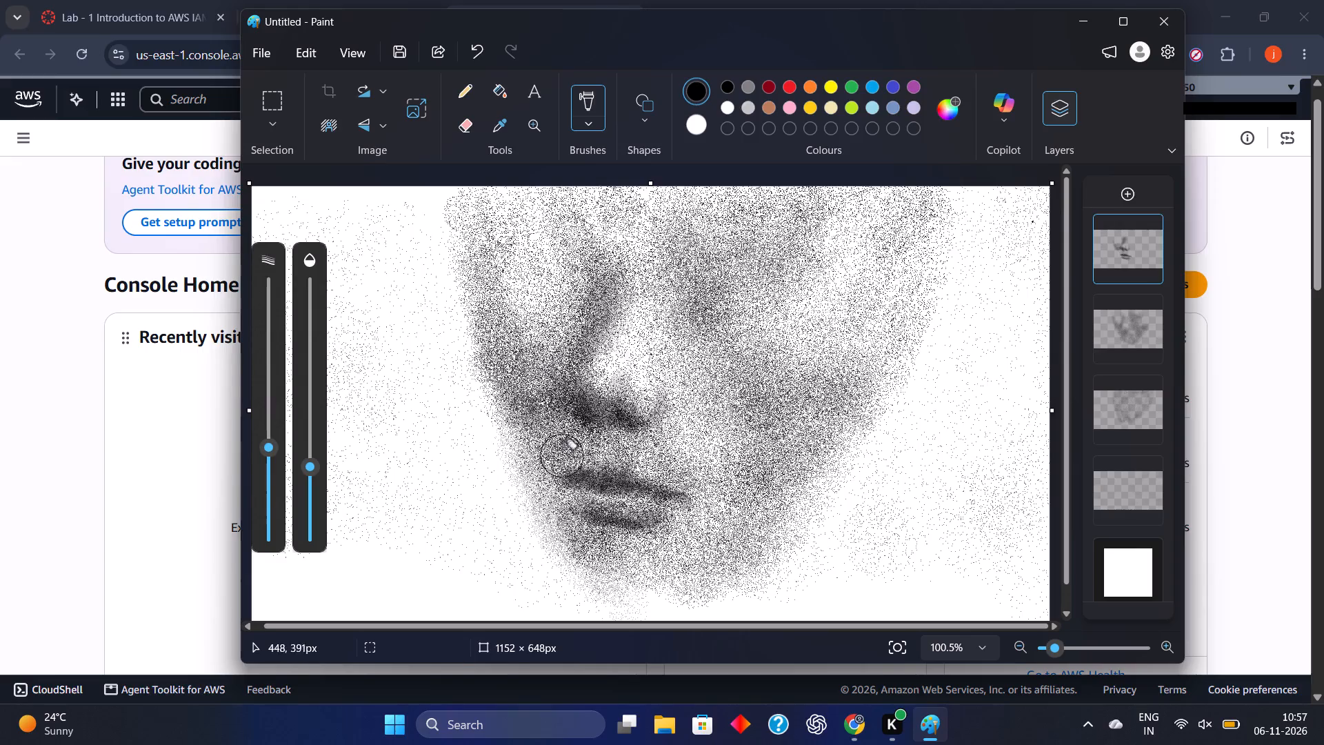
drag(561, 450, 561, 468)
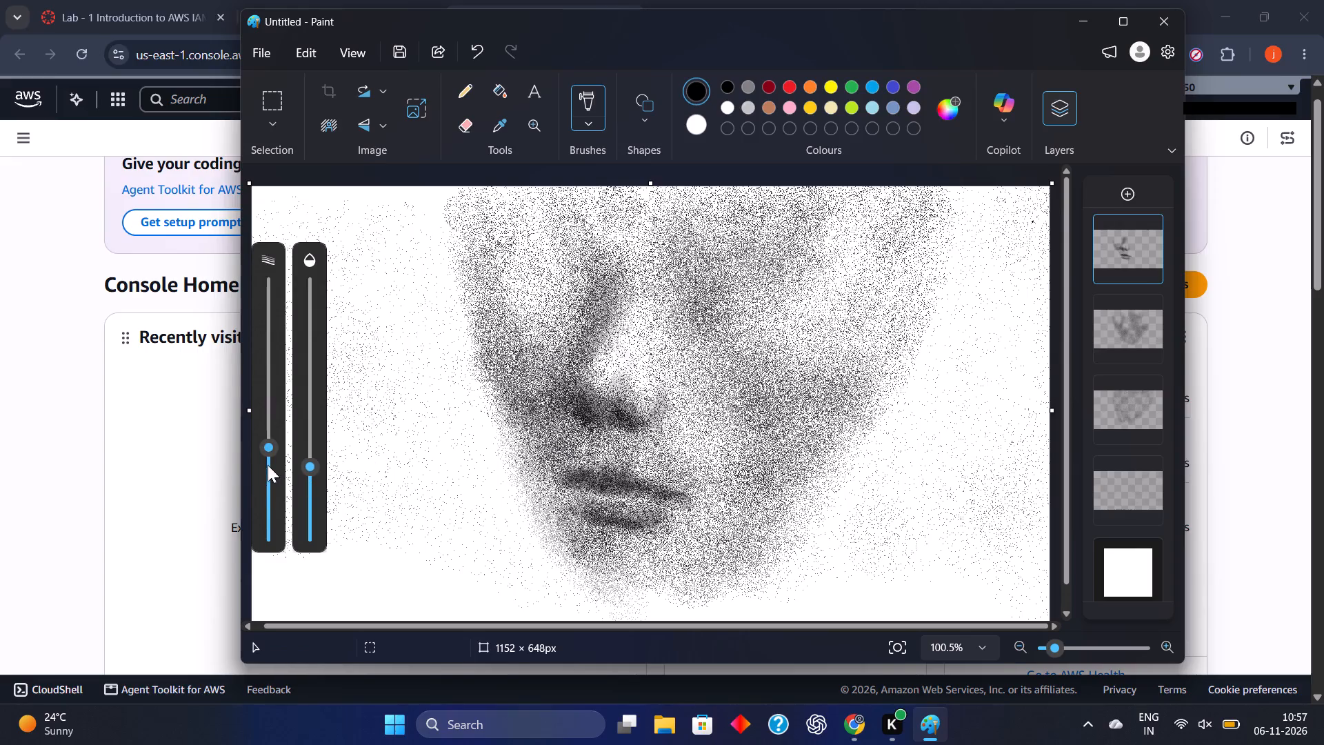
Shrink the brush, lower its opacity to 16%, and lightly shade the philtrum between the nose and the upper lip.
drag(268, 465, 268, 480)
drag(309, 475, 310, 487)
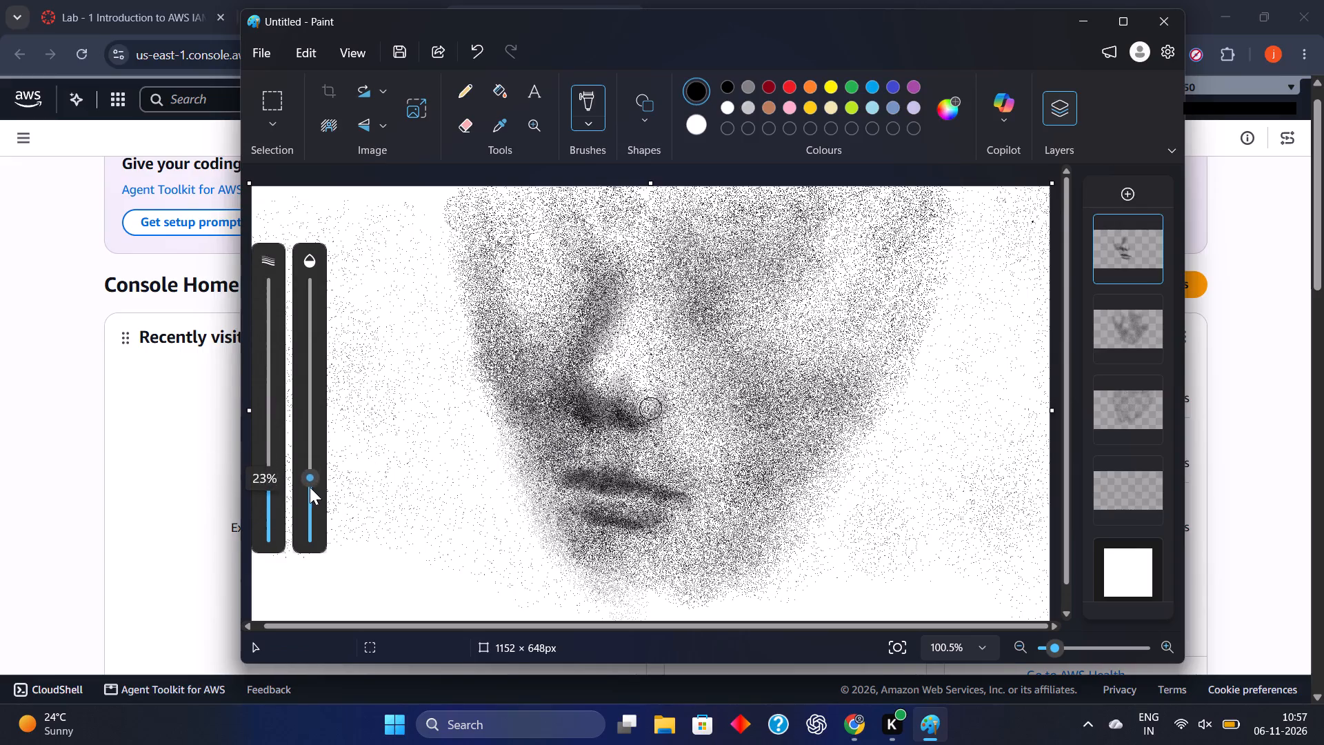
drag(310, 487, 310, 503)
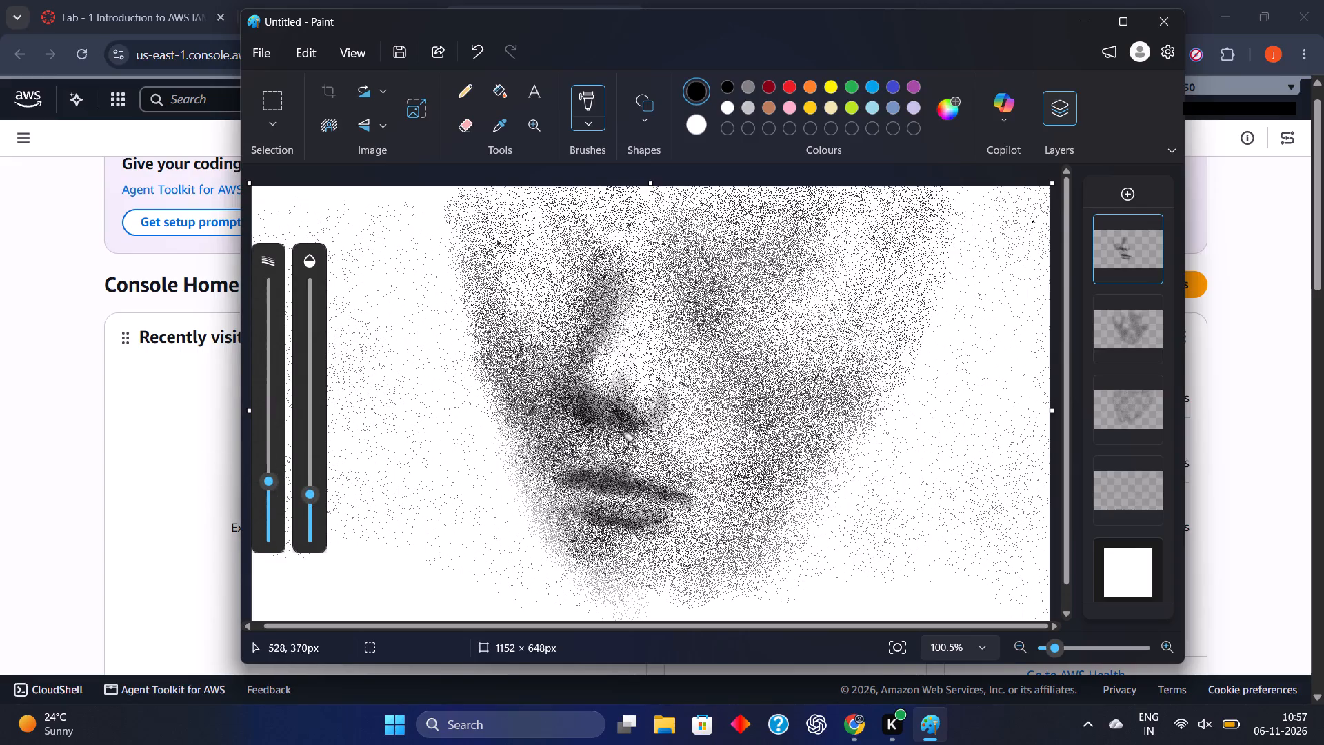
click(612, 442)
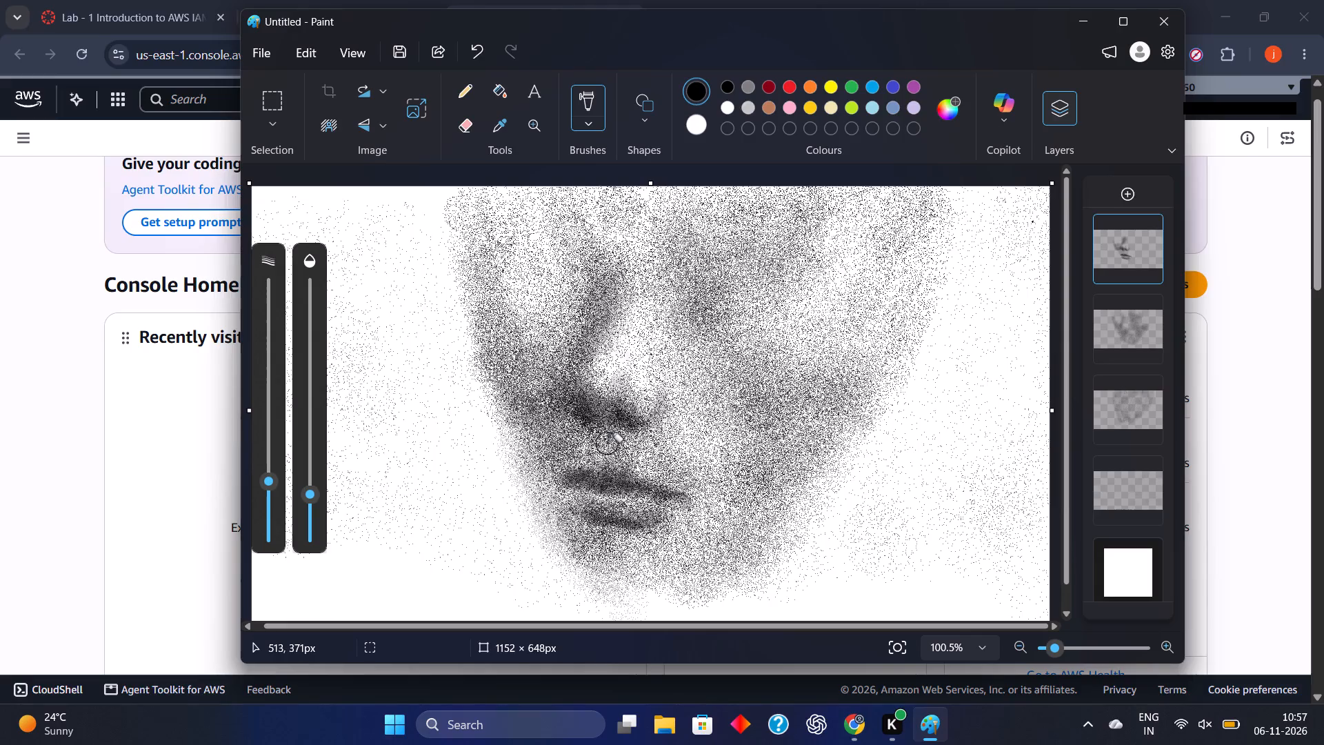
drag(614, 441, 613, 453)
drag(613, 453, 606, 435)
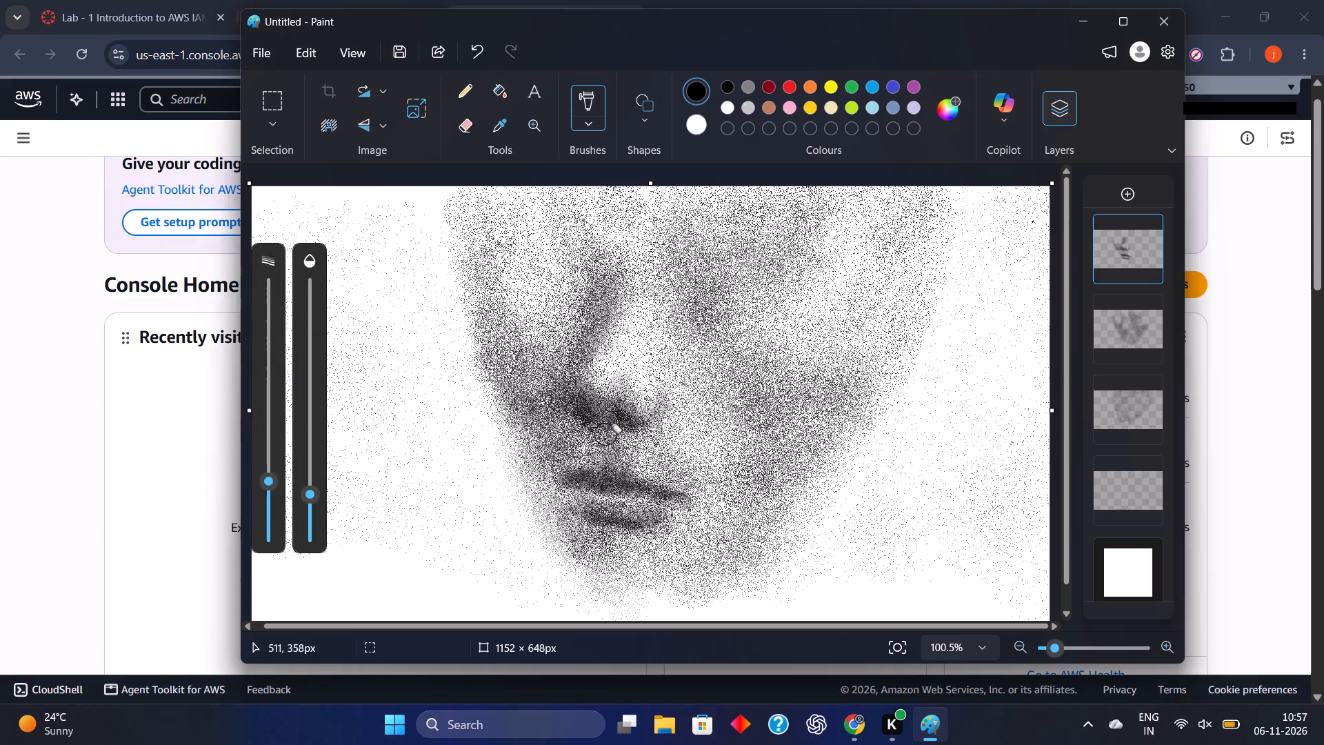
drag(606, 435, 598, 464)
click(608, 442)
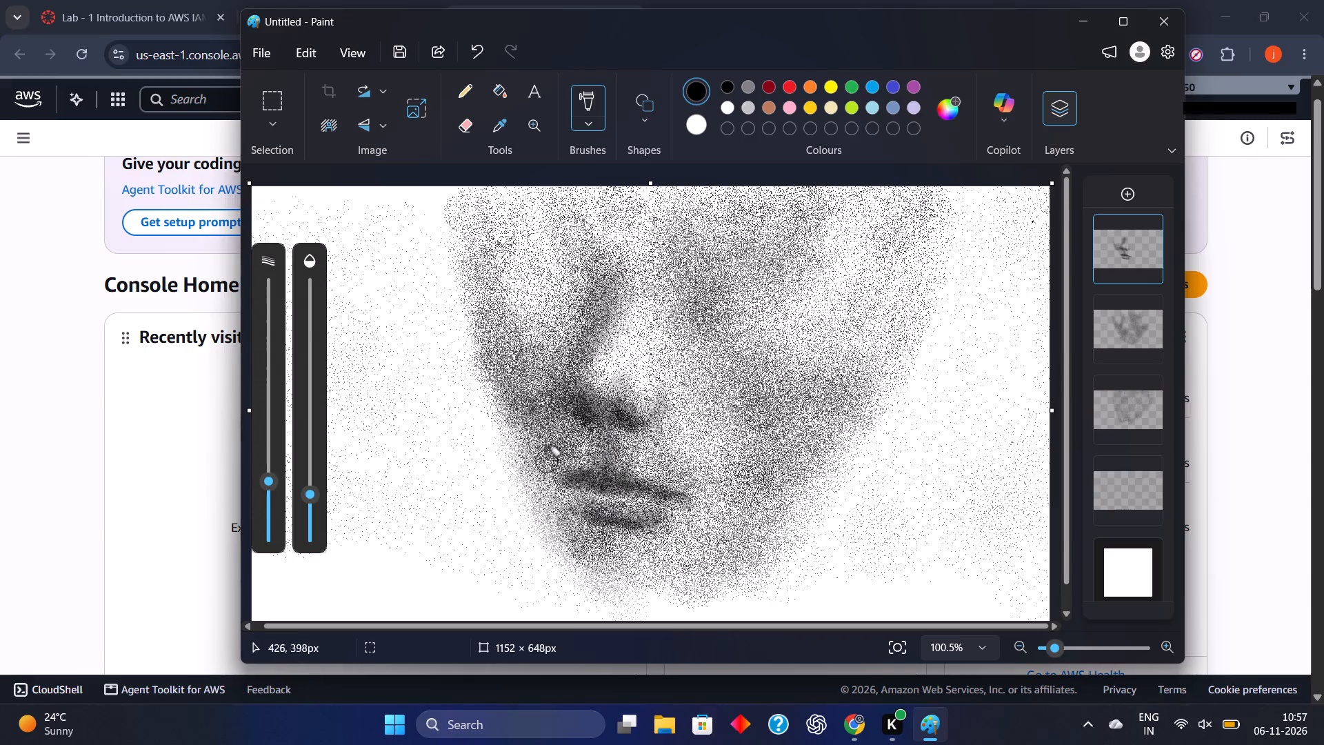
Add short faint strokes on the narrow-side cheek edge and on the chin below the lower lip.
drag(517, 413, 523, 444)
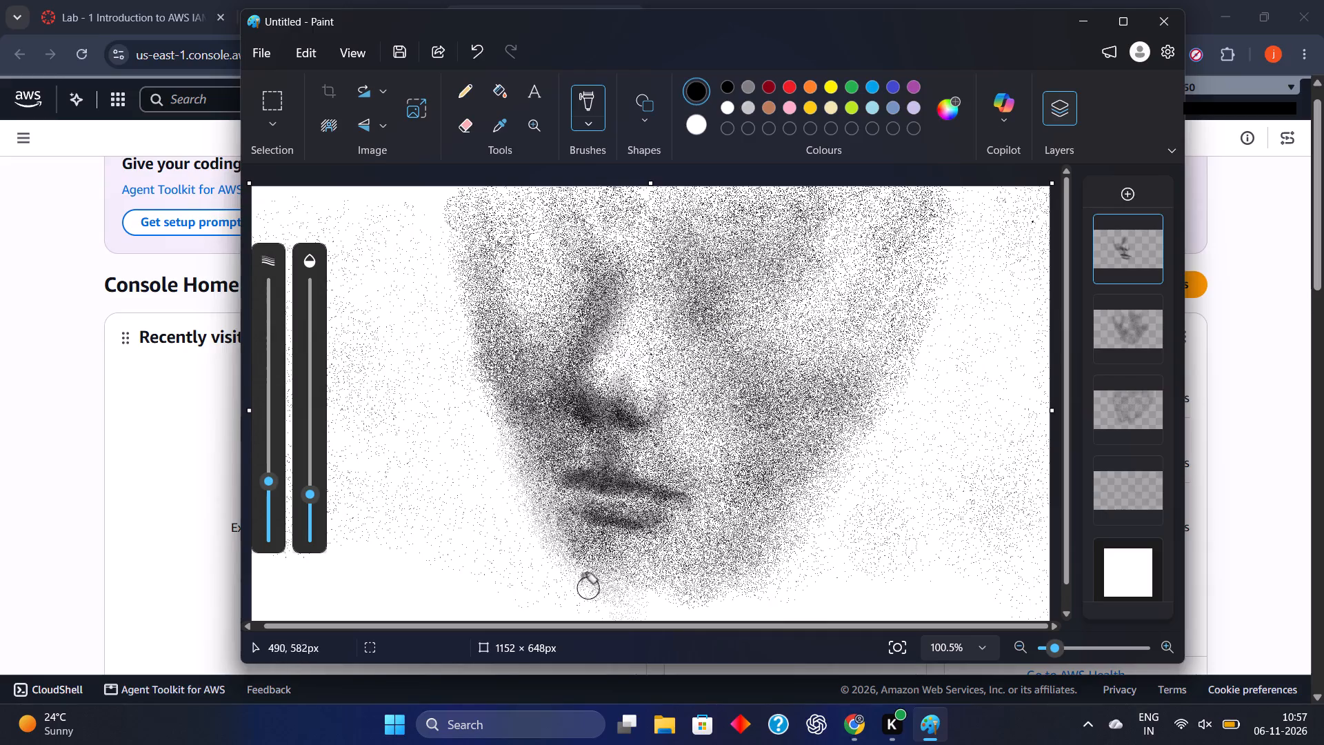
drag(601, 585, 608, 593)
drag(606, 553, 623, 571)
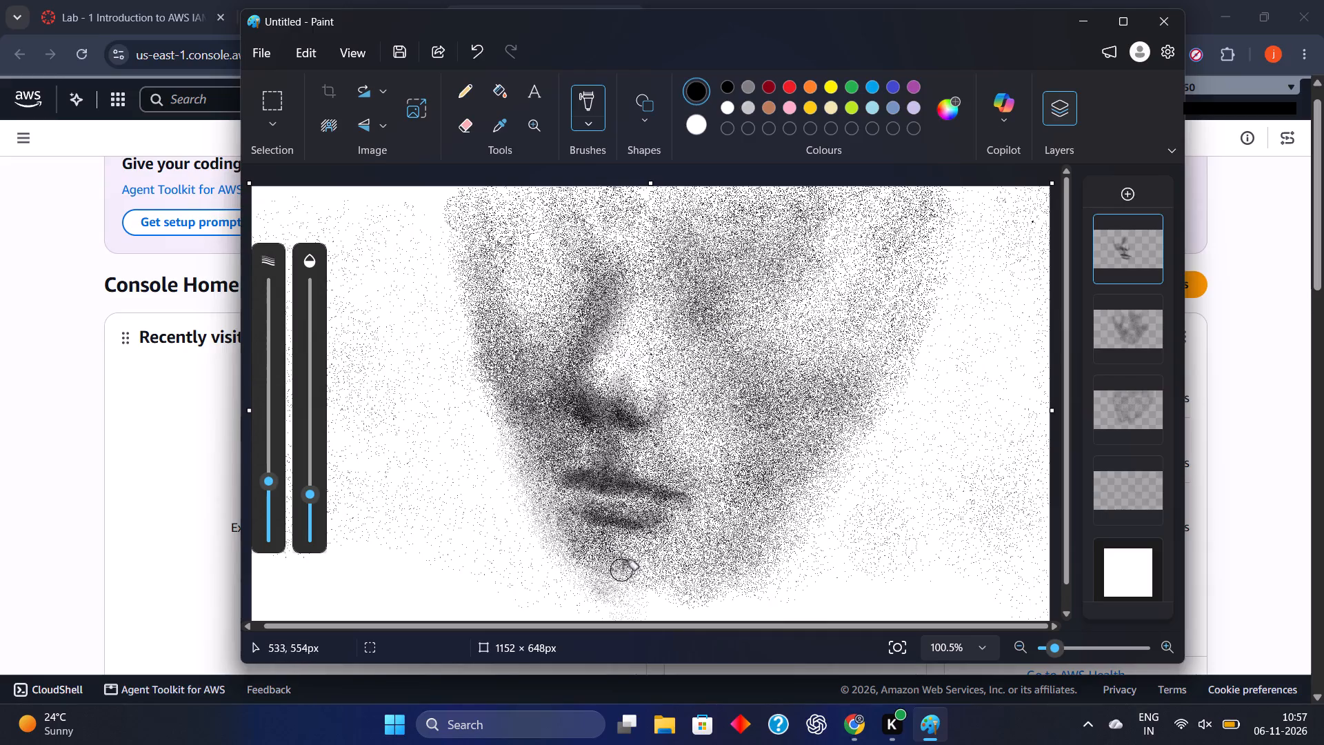
drag(623, 571, 619, 585)
drag(612, 585, 614, 588)
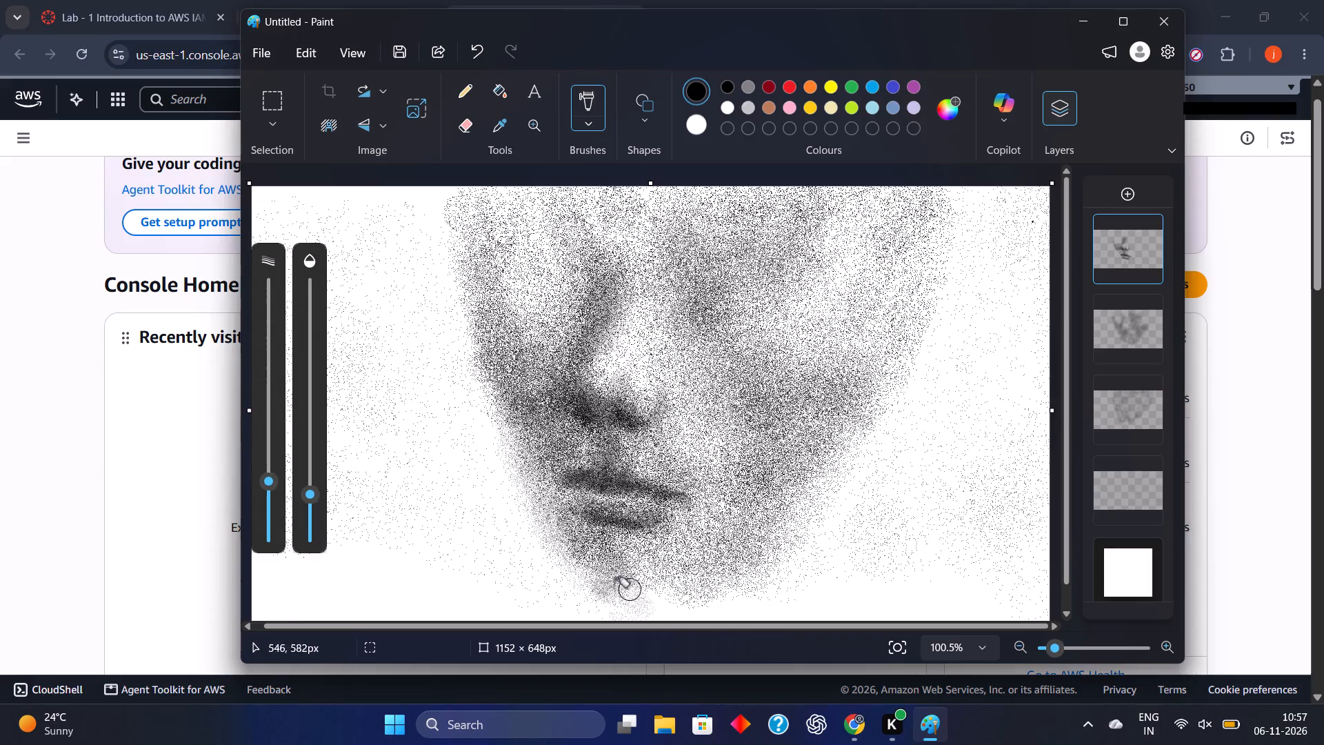
drag(614, 588, 628, 579)
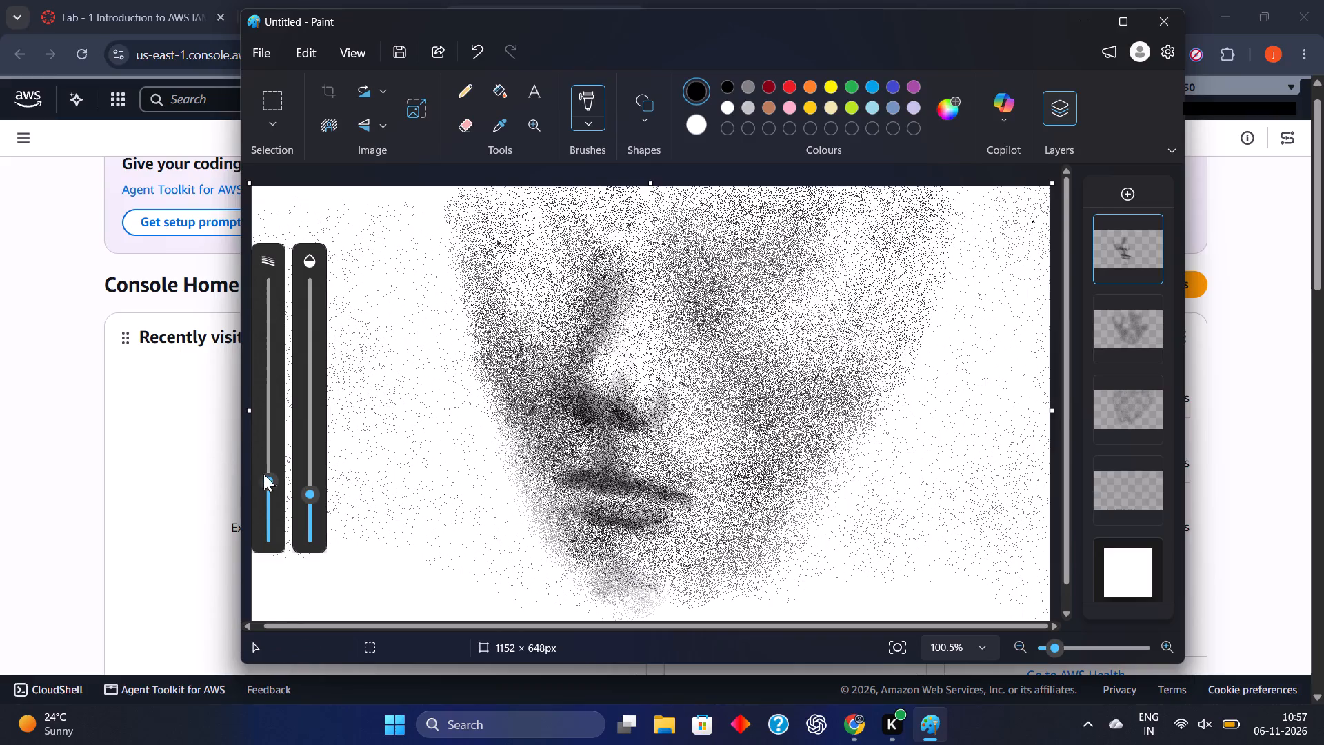
Enlarge the brush, raise its opacity, and shade the chin below the lower lip and its narrow-side edge with short strokes.
drag(268, 475, 268, 461)
drag(308, 488, 308, 486)
drag(308, 486, 308, 465)
drag(619, 581, 620, 597)
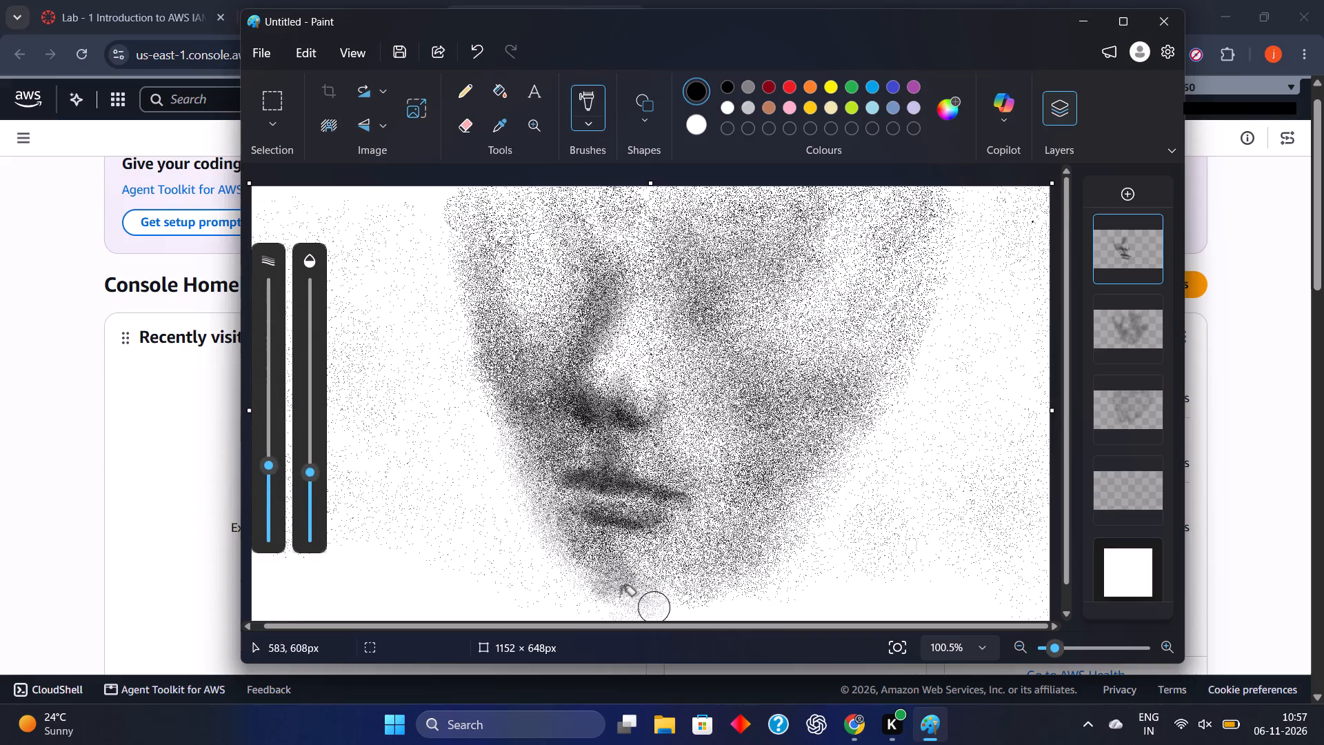
drag(620, 597, 645, 588)
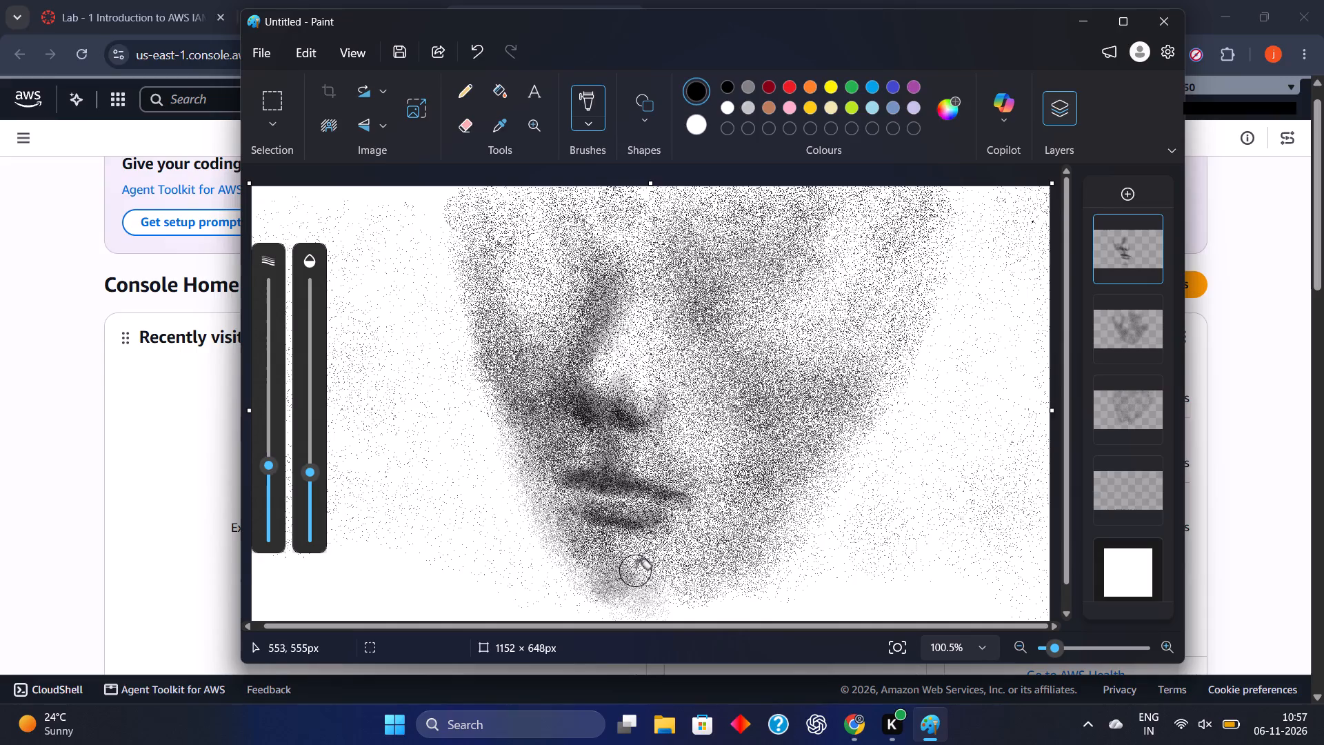
drag(636, 570, 600, 565)
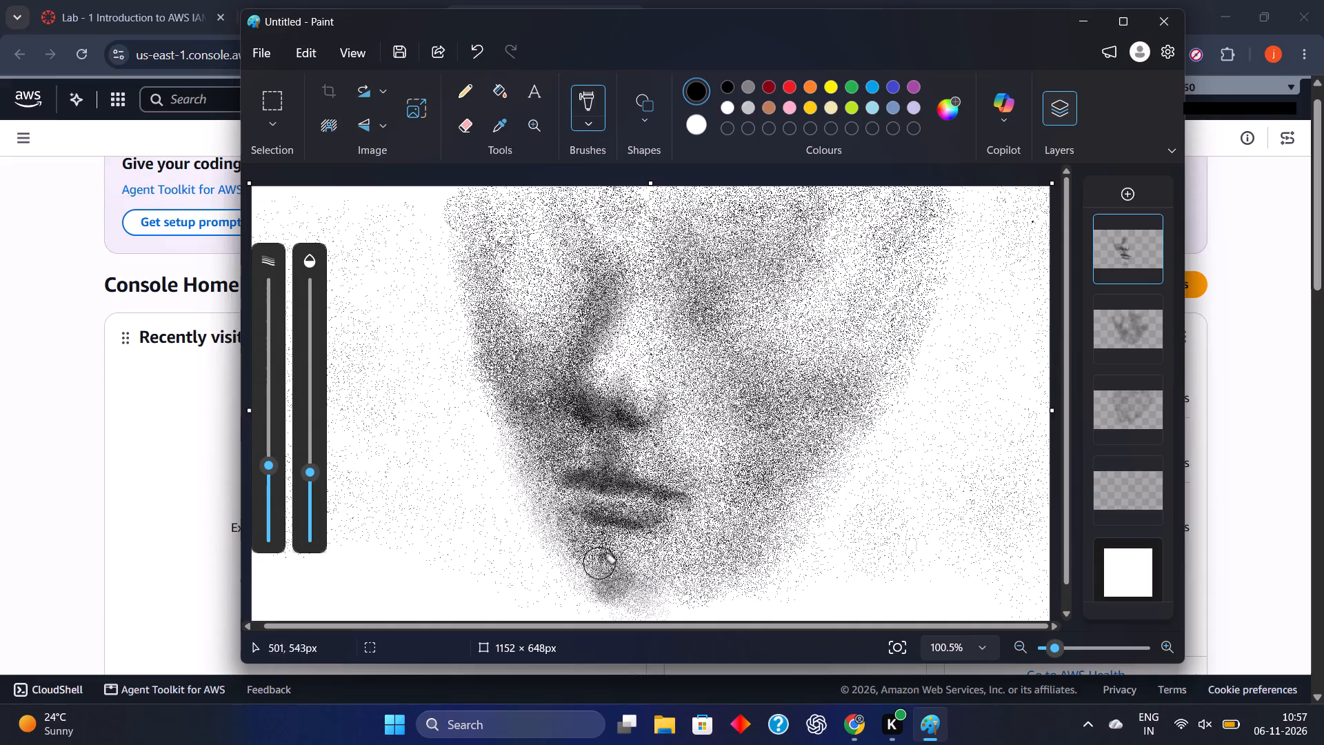
drag(600, 565, 592, 553)
drag(589, 553, 613, 577)
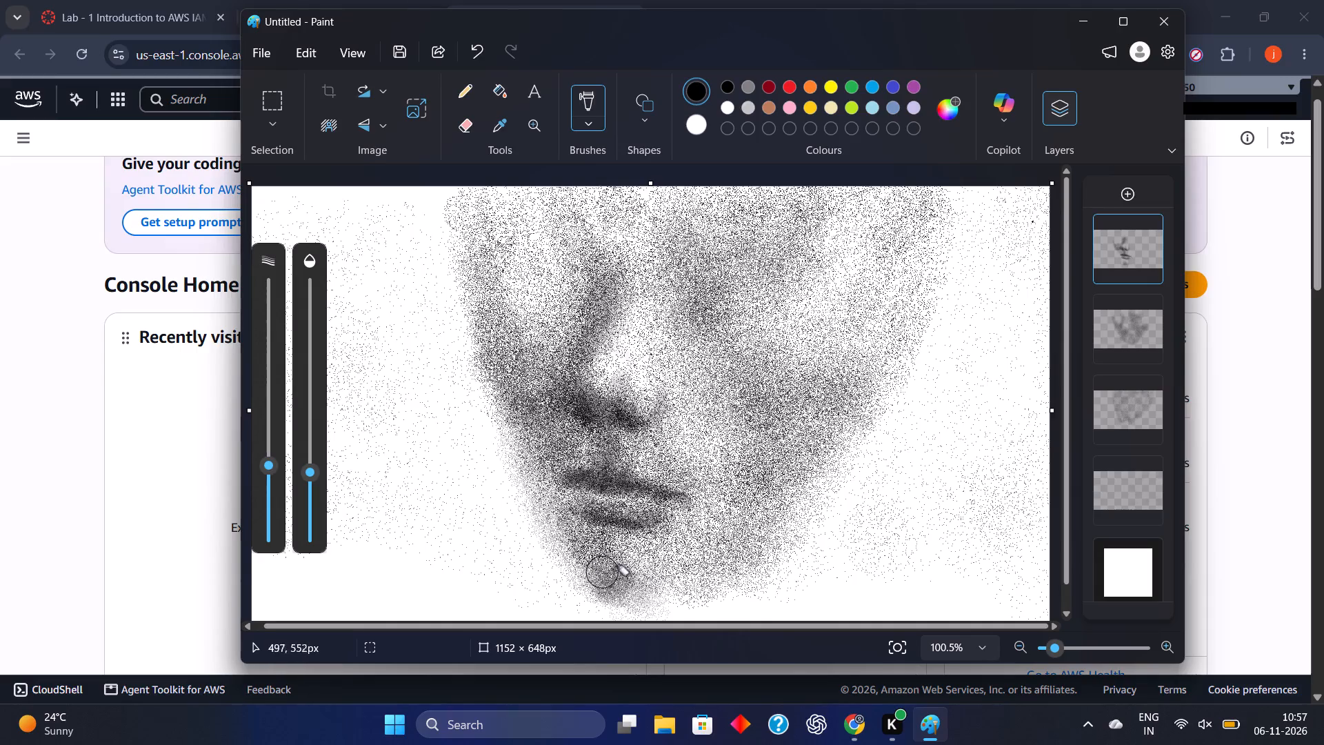
drag(613, 577, 585, 564)
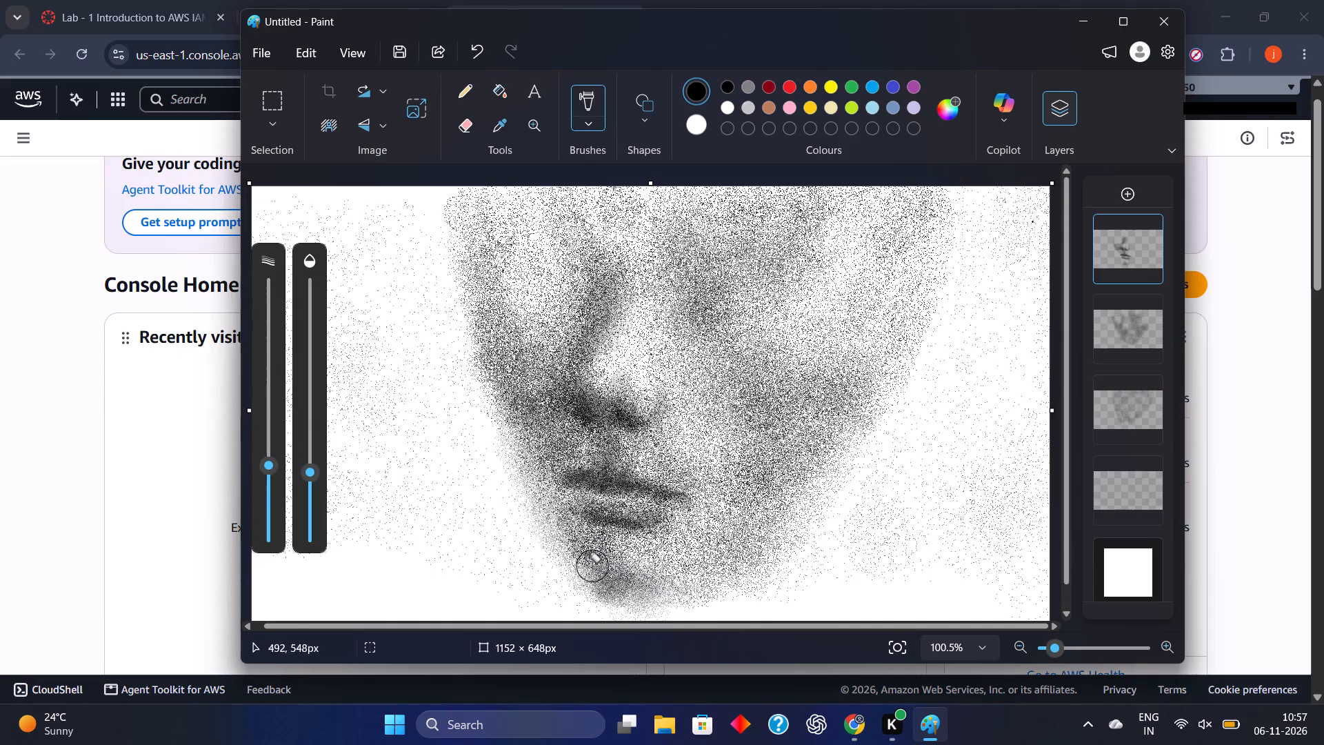
drag(585, 564, 579, 553)
Extend the shading across the bottom of the chin and add short strokes along the wide-side jaw.
drag(579, 553, 681, 586)
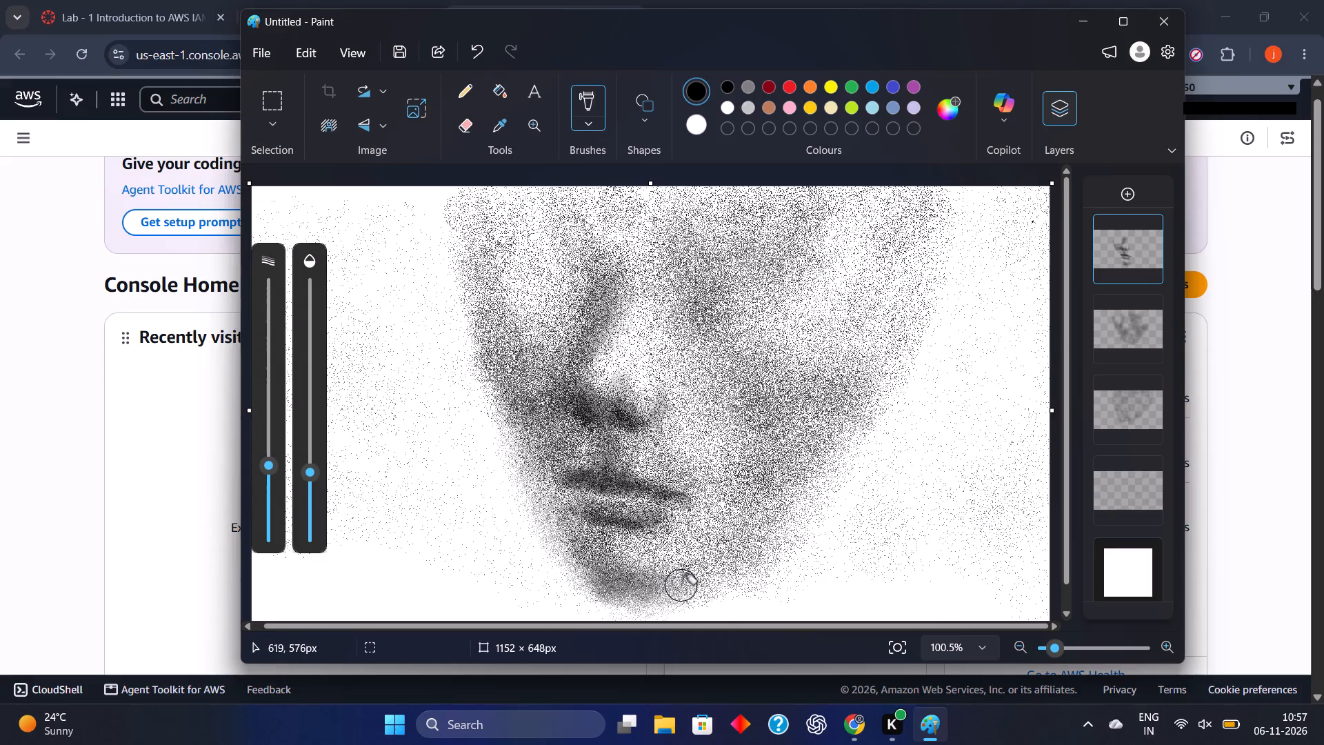
drag(656, 578, 574, 559)
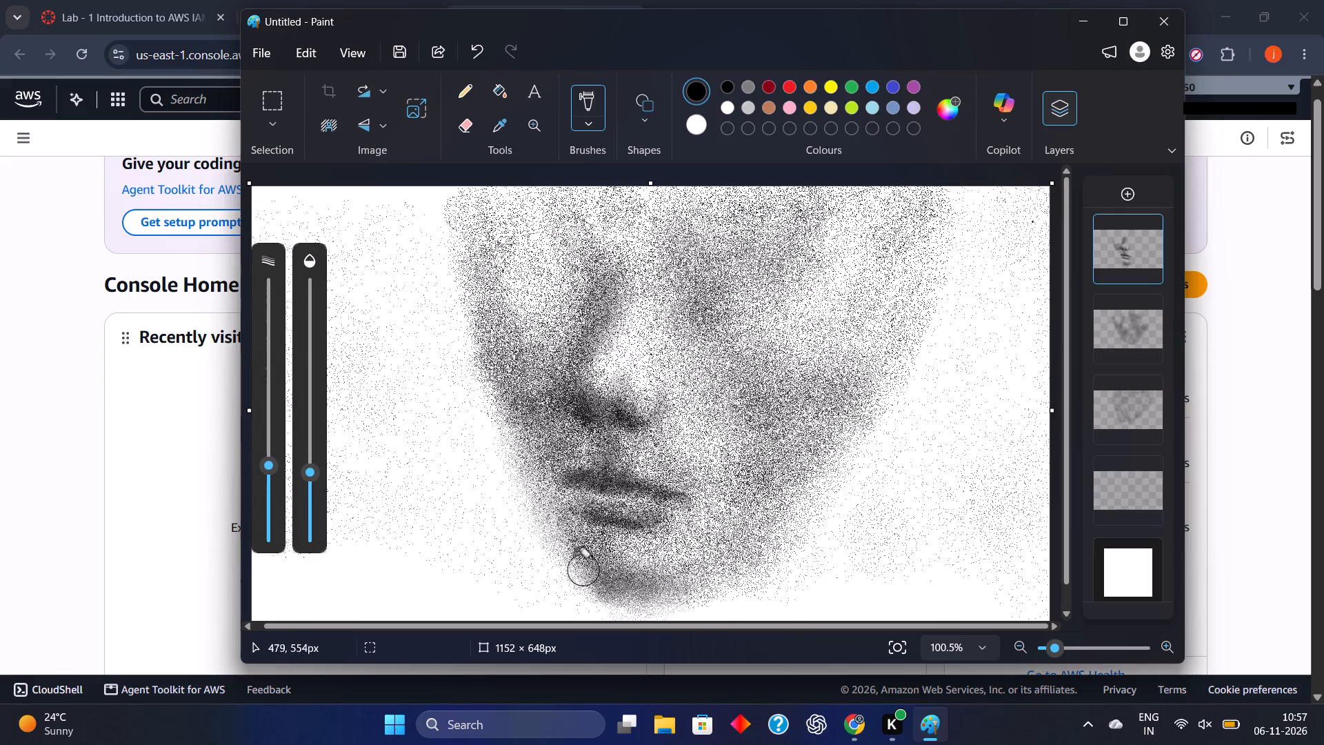
drag(574, 559, 662, 601)
drag(721, 568, 749, 545)
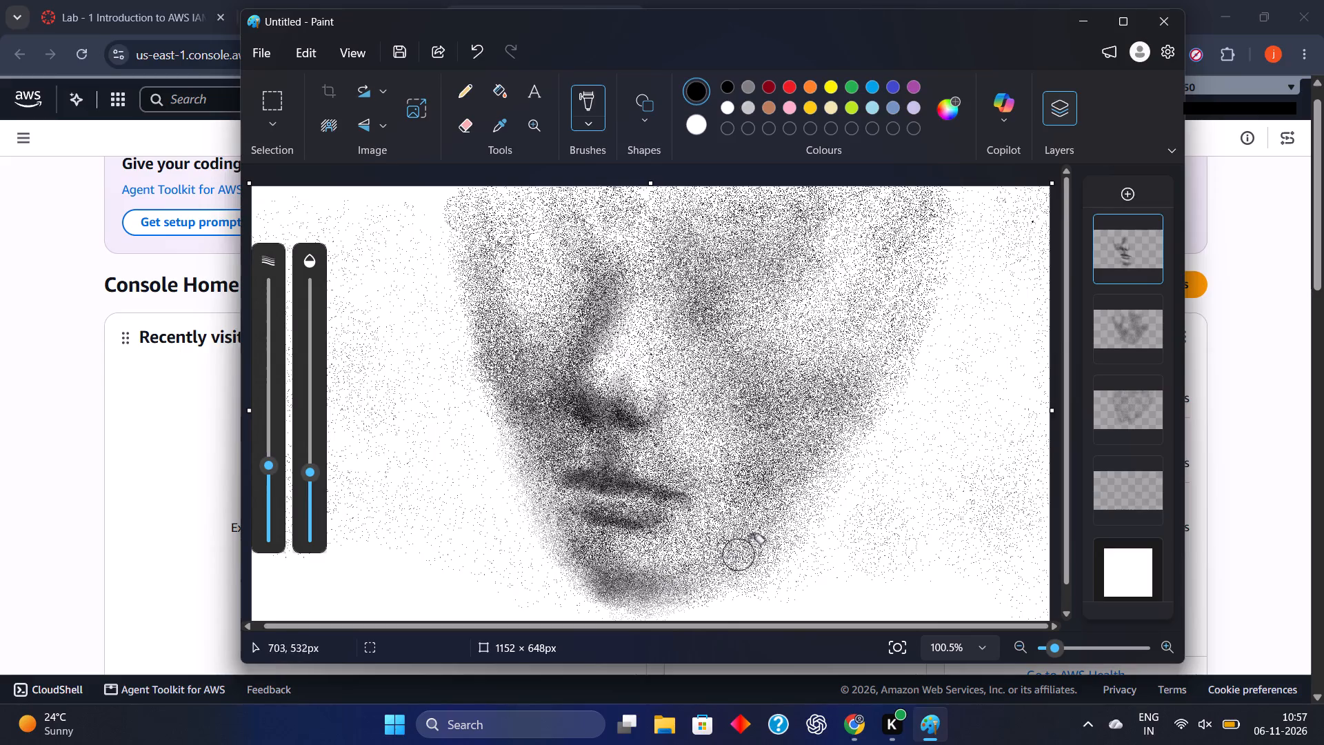
drag(749, 545, 750, 543)
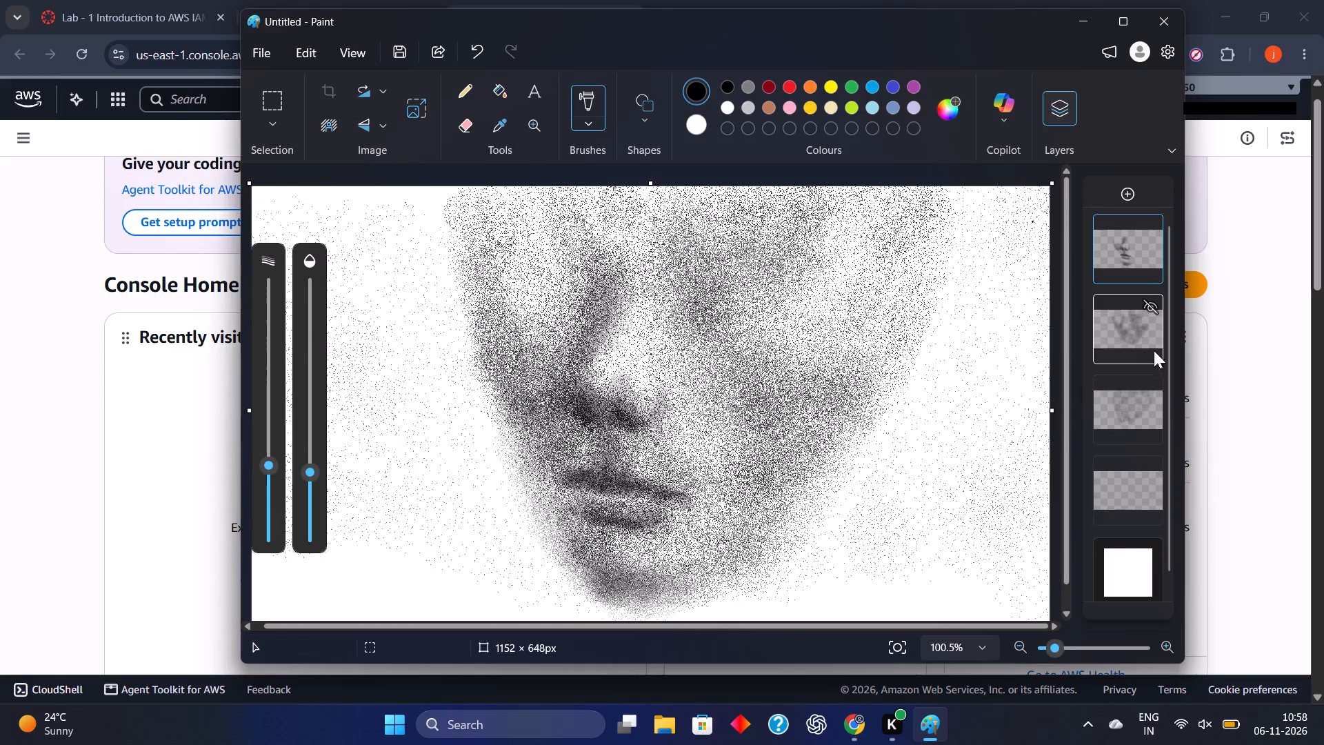
Make the second layer from the top the active layer.
click(1133, 312)
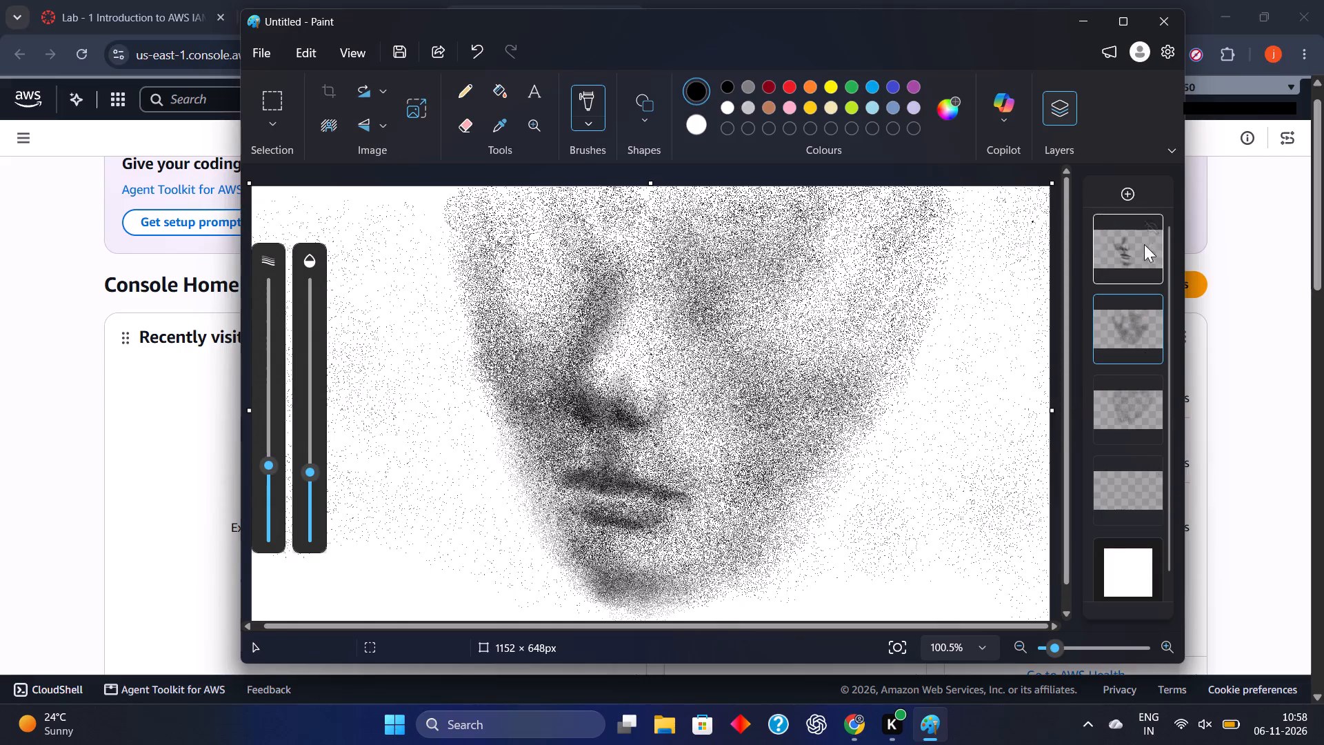
Minimise Paint to return to the AWS Console Home page in the browser.
click(1083, 13)
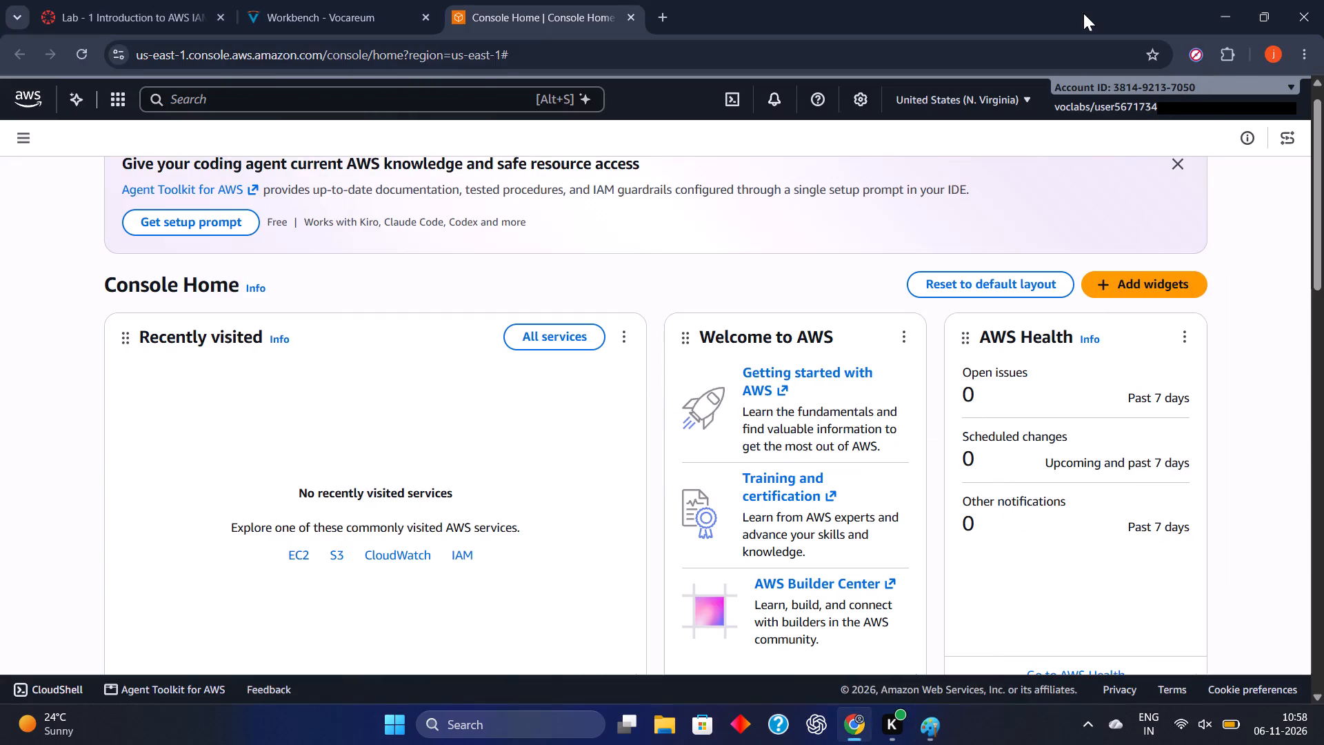